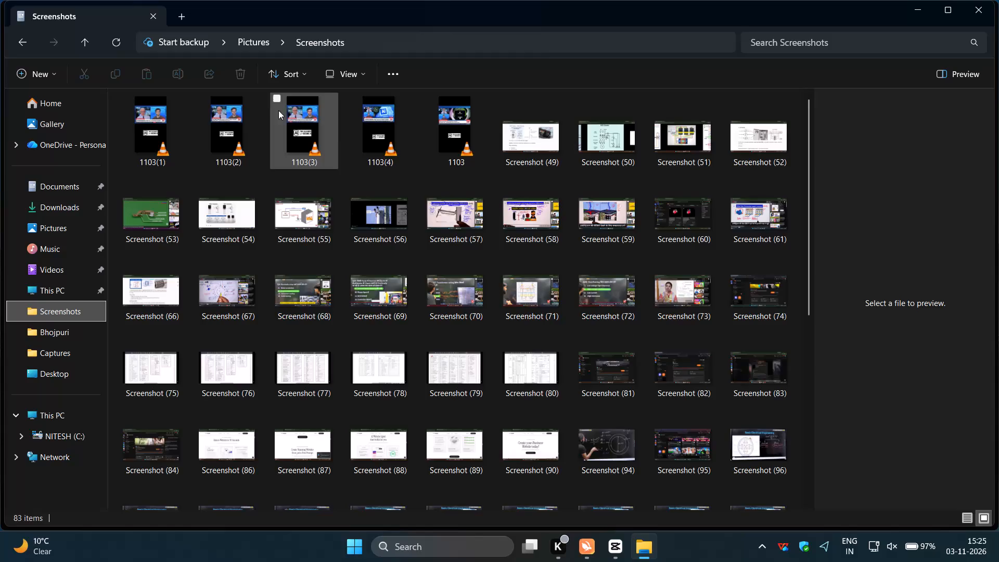
Look over the Screenshots folder, switch back to CapCut and close the finished export window.
{"action": "scroll", "coordinate": [424, 125], "scroll_direction": "down", "scroll_amount": 13}
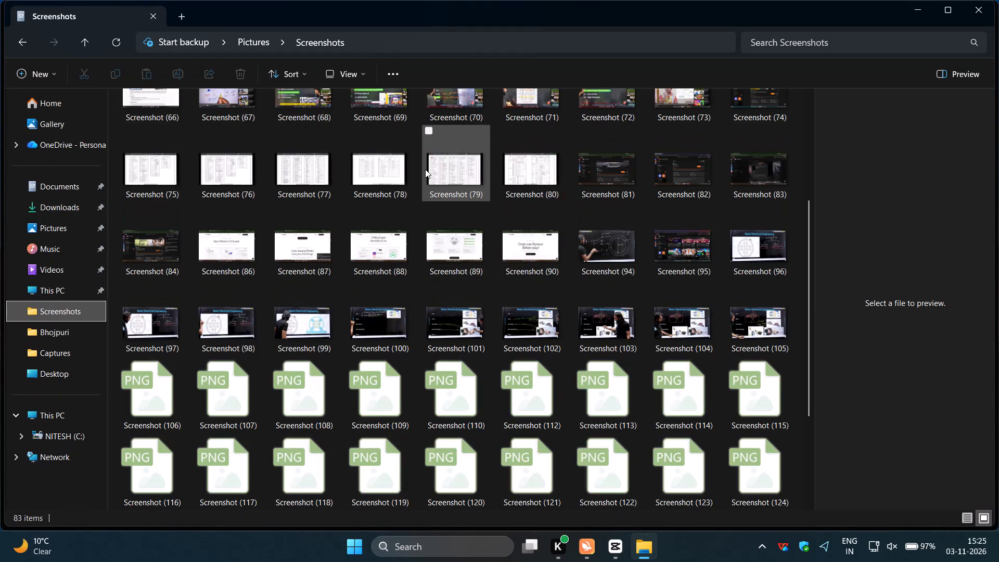
{"action": "scroll", "coordinate": [424, 176], "scroll_direction": "down", "scroll_amount": 9}
{"action": "scroll", "coordinate": [424, 176], "scroll_direction": "up", "scroll_amount": 12}
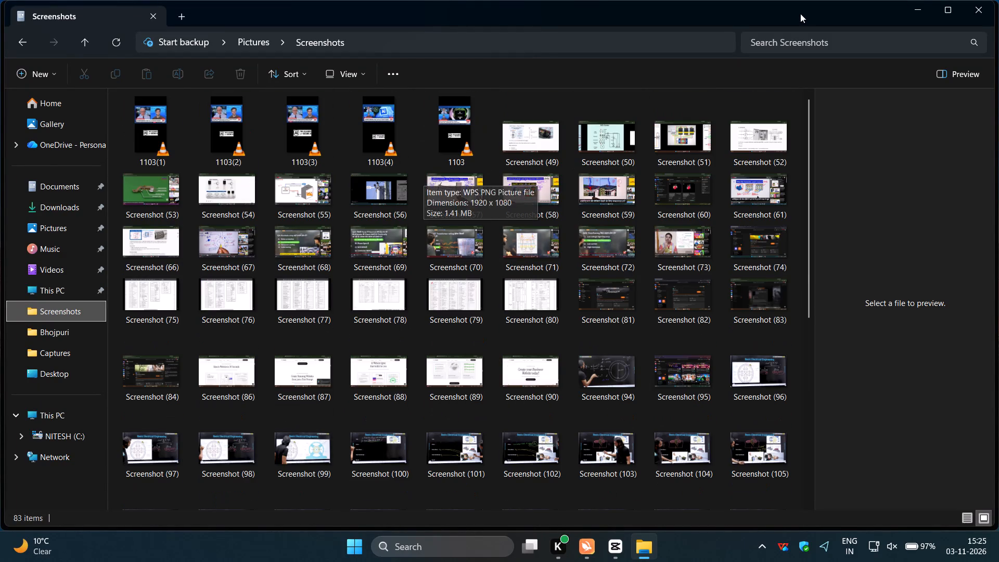
{"action": "left_click", "coordinate": [924, 7]}
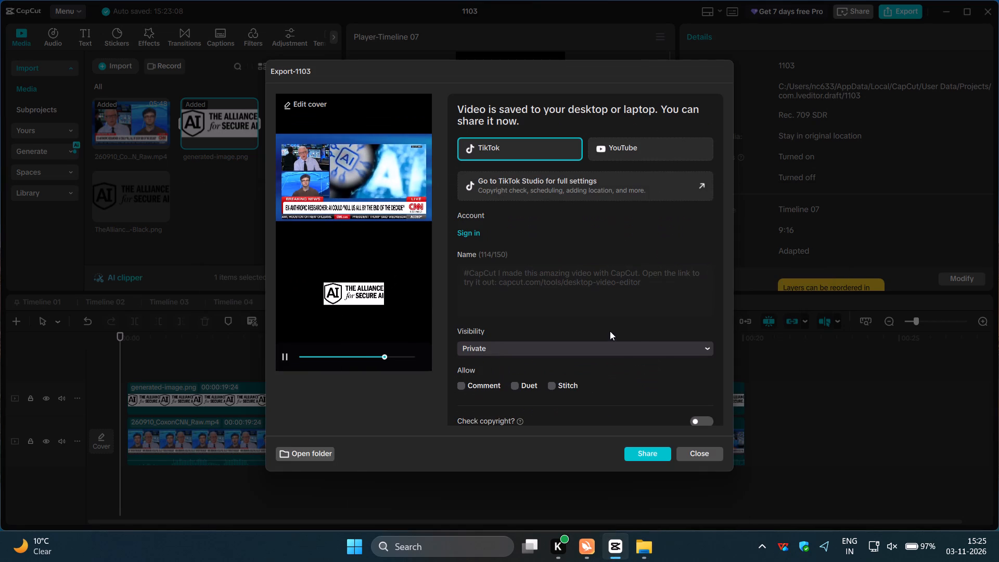
{"action": "left_click", "coordinate": [708, 458]}
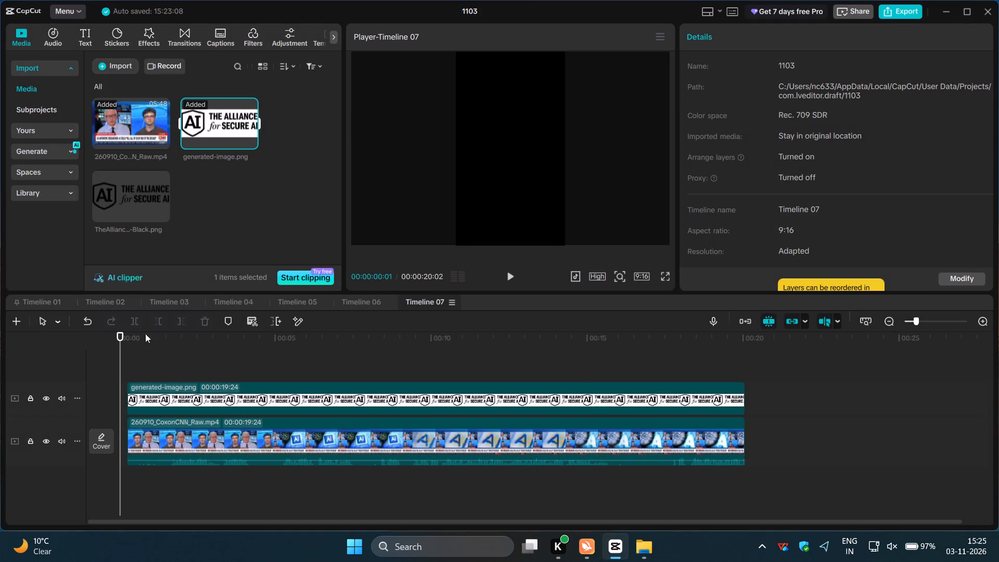
Create a new timeline in the 1103 project and add the CoxonCNN raw video to it.
{"action": "left_click", "coordinate": [14, 324]}
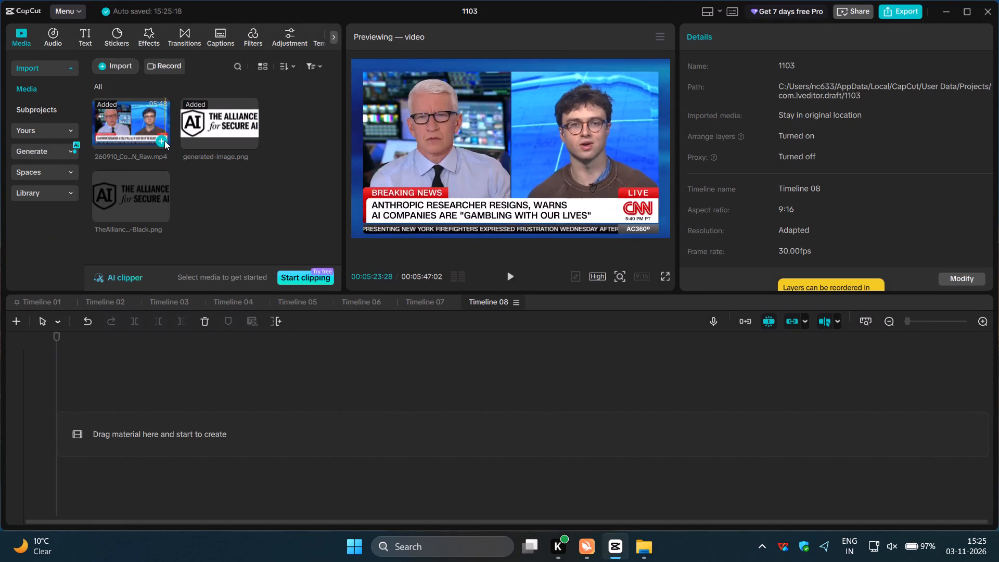
{"action": "left_click", "coordinate": [164, 140]}
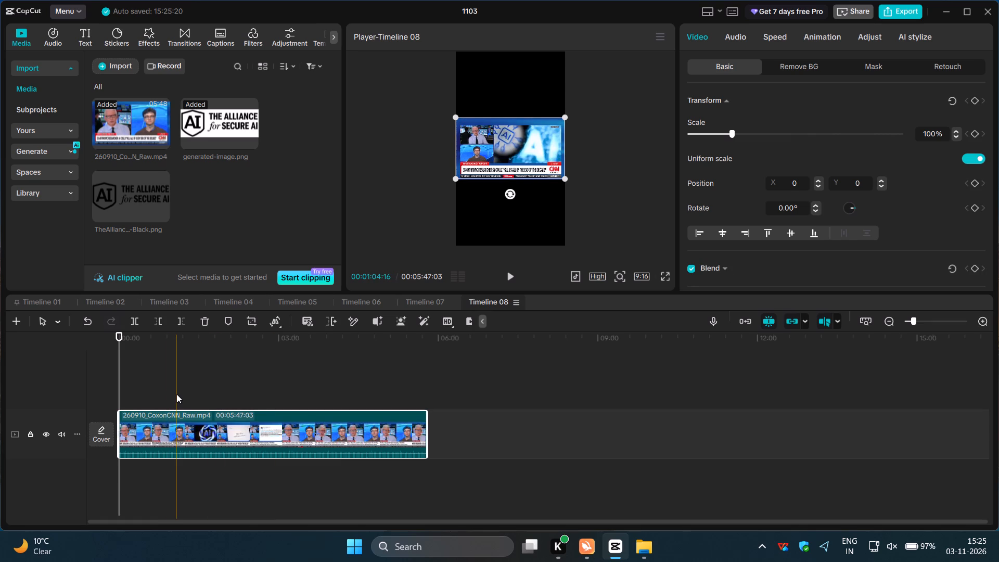
Split the video clip at about 00:01:00:26 and again at about 00:01:22:27.
{"action": "left_click", "coordinate": [173, 394]}
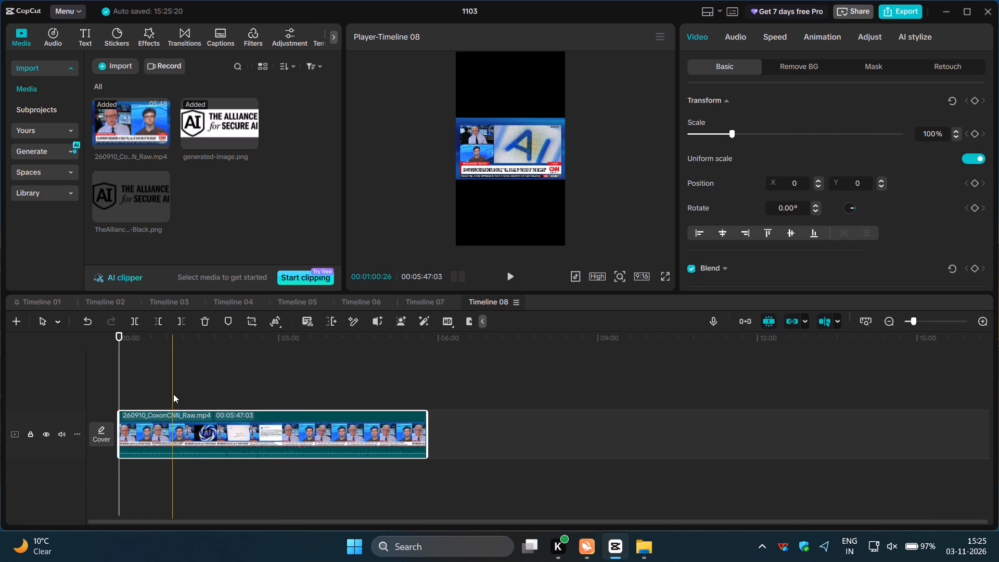
{"action": "left_click", "coordinate": [138, 321]}
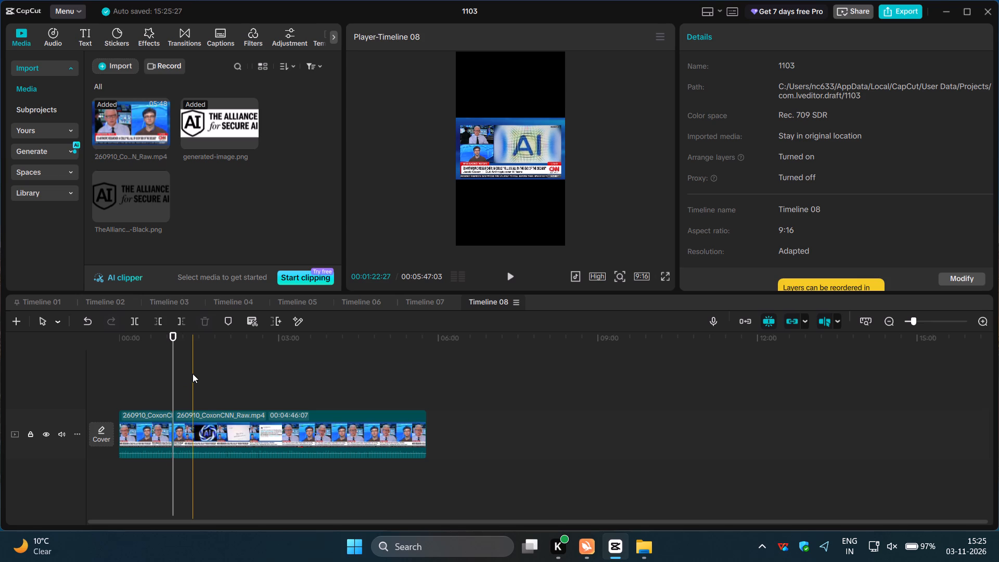
{"action": "left_click", "coordinate": [193, 374]}
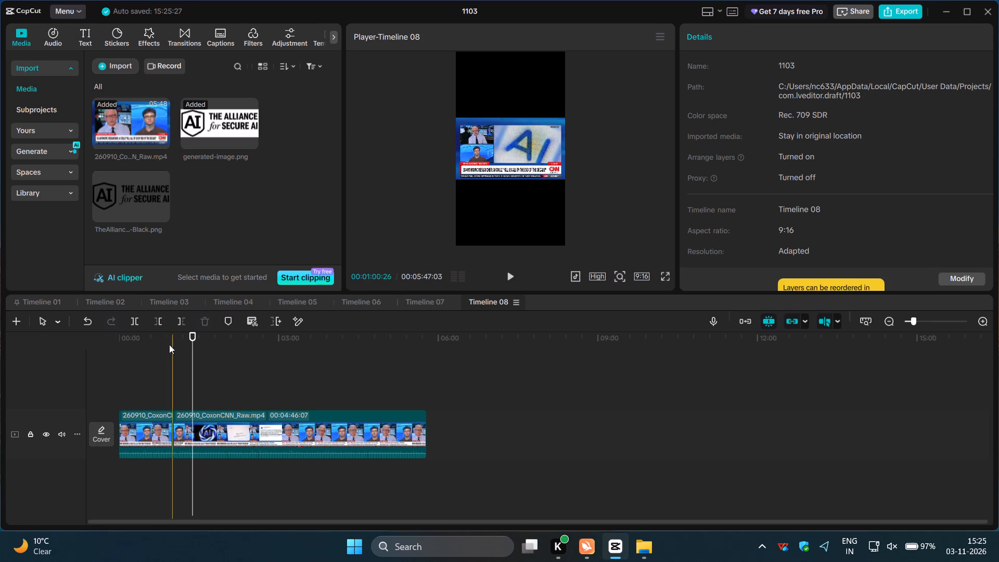
{"action": "left_click", "coordinate": [137, 321]}
Delete the last and first segments of the video, keeping only the middle one.
{"action": "left_click", "coordinate": [231, 438]}
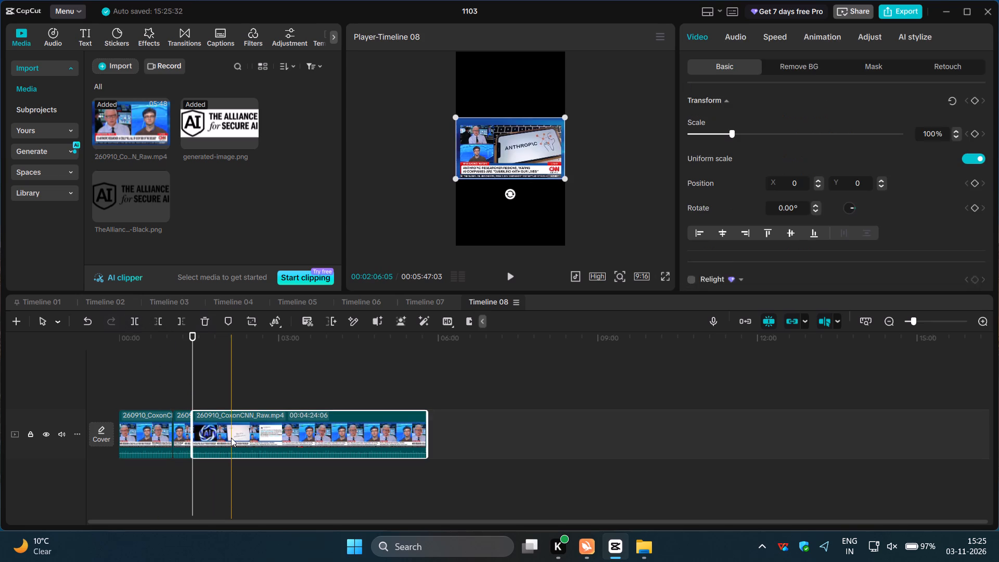
{"action": "left_click", "coordinate": [203, 321]}
{"action": "left_click", "coordinate": [154, 426]}
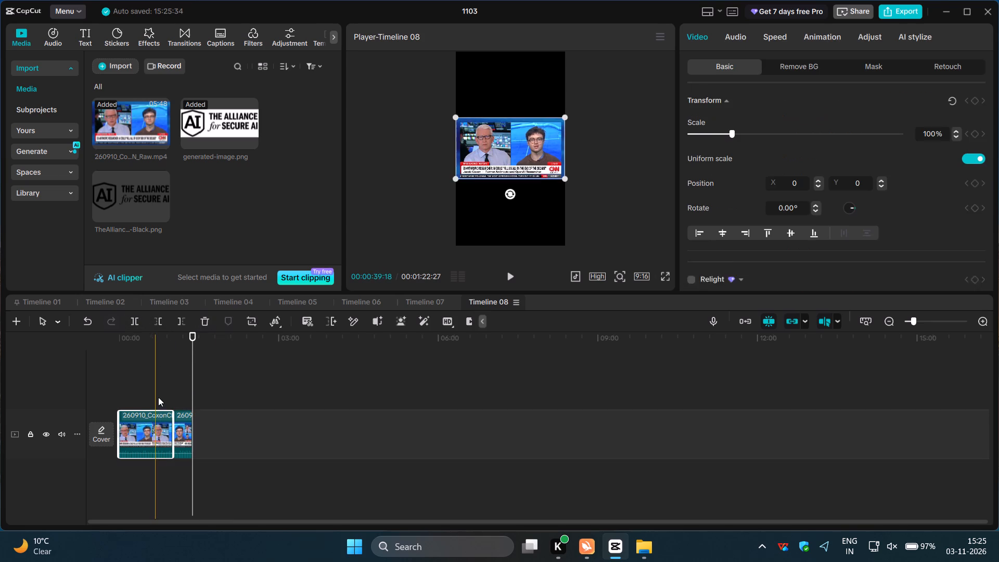
{"action": "left_click", "coordinate": [201, 321]}
Move the remaining clip near the timeline start, beginning at about 00:00:00:28, with the timeline fitted to view.
{"action": "left_click_drag", "start_coordinate": [186, 424], "coordinate": [140, 430]}
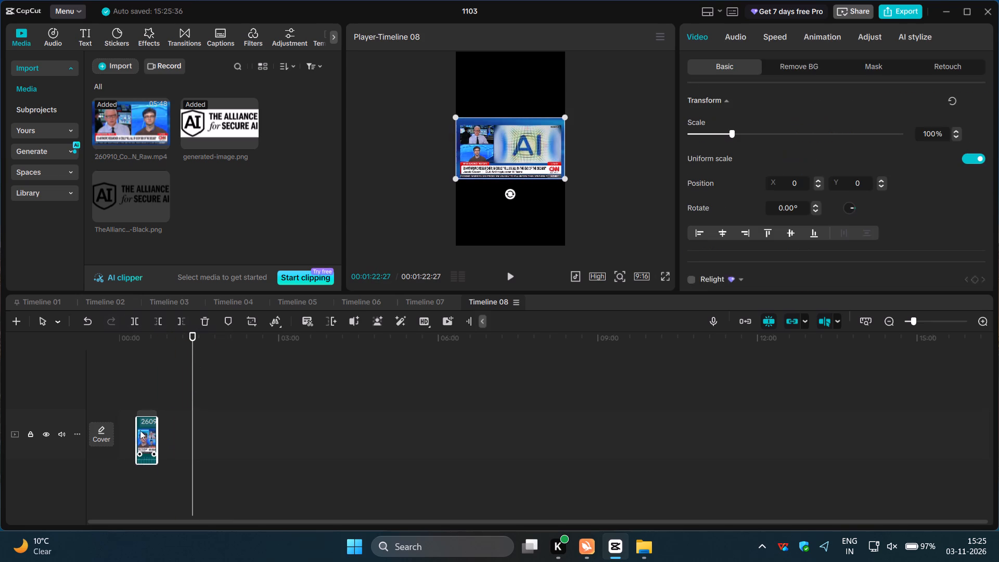
{"action": "left_click_drag", "start_coordinate": [140, 430], "coordinate": [136, 430]}
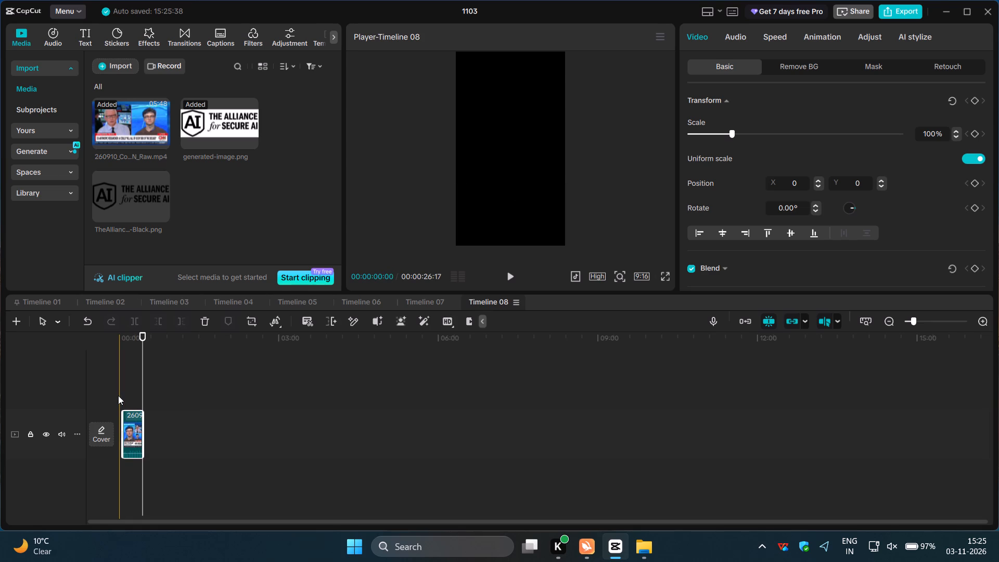
{"action": "left_click", "coordinate": [119, 389]}
{"action": "left_click_drag", "start_coordinate": [119, 389], "coordinate": [103, 389]}
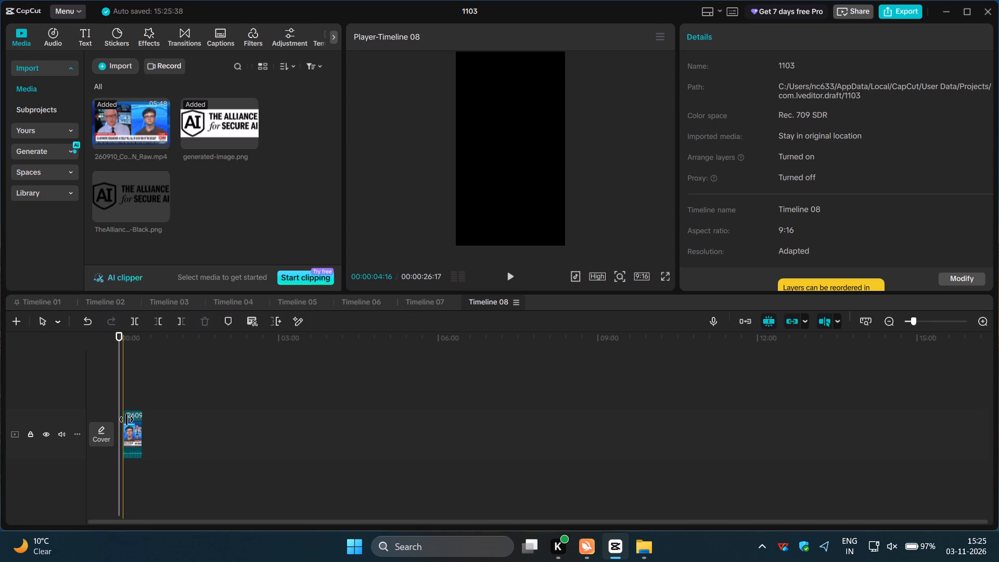
{"action": "left_click", "coordinate": [868, 325]}
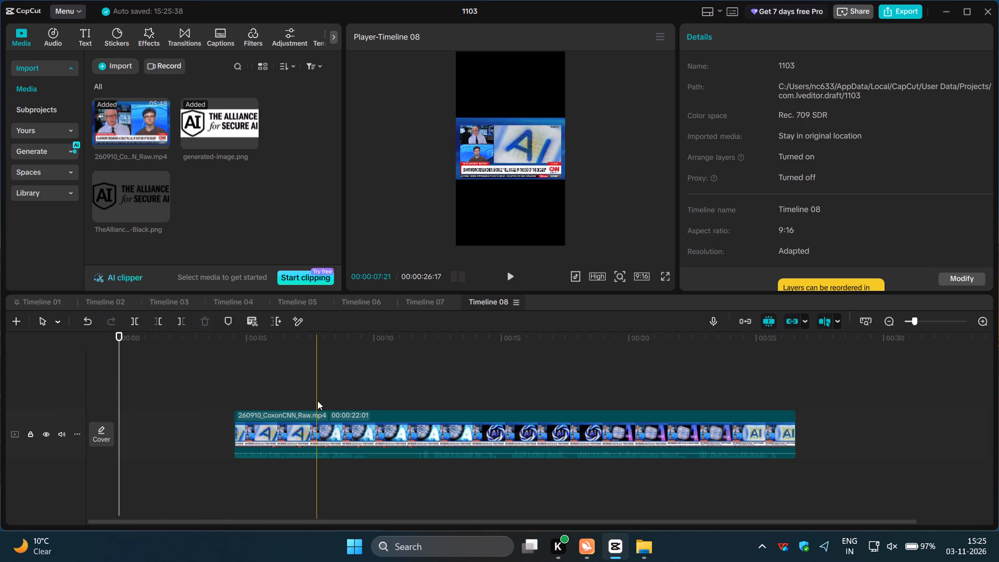
{"action": "left_click_drag", "start_coordinate": [321, 424], "coordinate": [229, 424]}
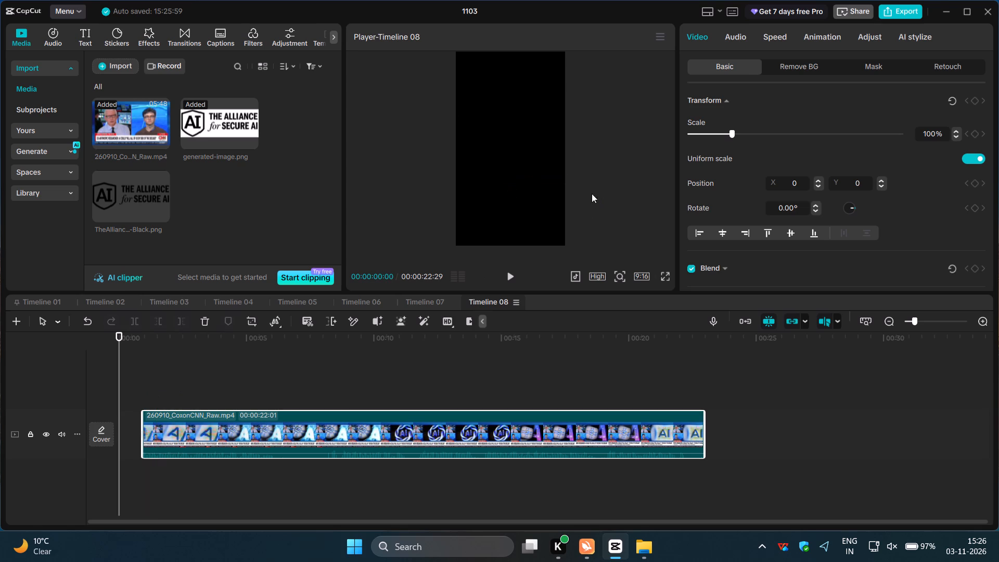
Move the video upward in the 9:16 frame to about Y 637, keeping it horizontally centred.
{"action": "left_click", "coordinate": [527, 161]}
{"action": "left_click", "coordinate": [159, 390]}
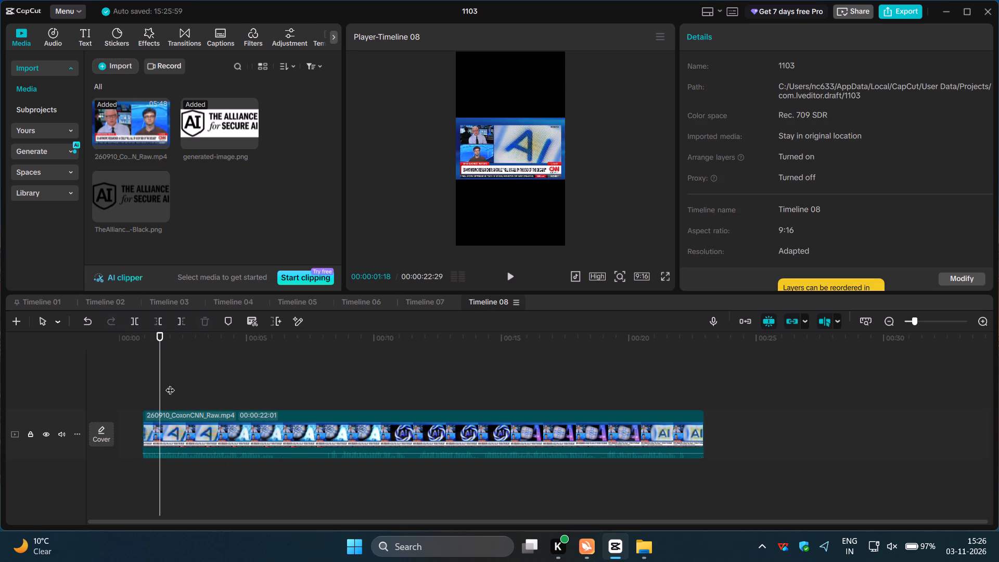
{"action": "left_click", "coordinate": [519, 159]}
{"action": "left_click_drag", "start_coordinate": [518, 159], "coordinate": [518, 119]}
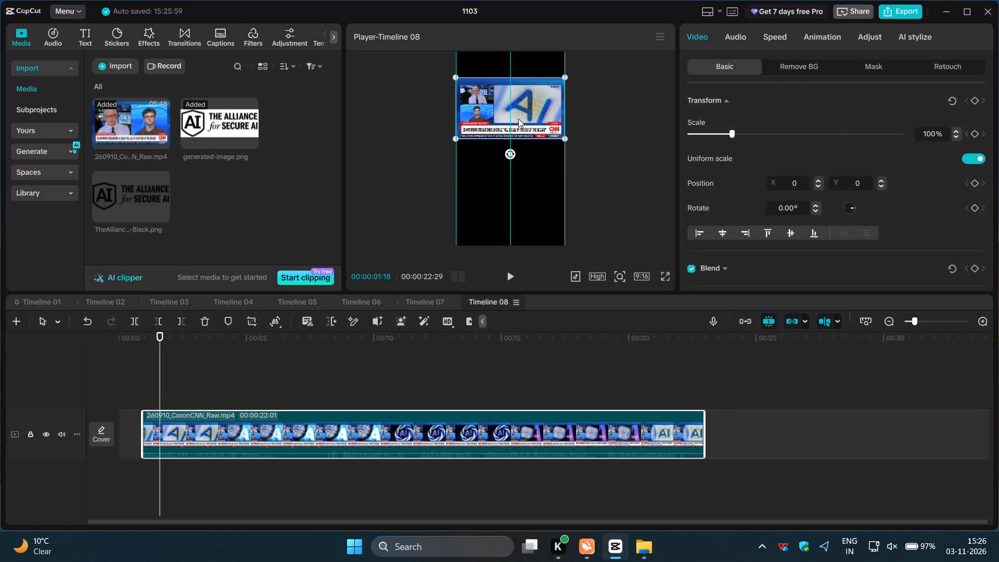
{"action": "left_click_drag", "start_coordinate": [518, 119], "coordinate": [517, 129]}
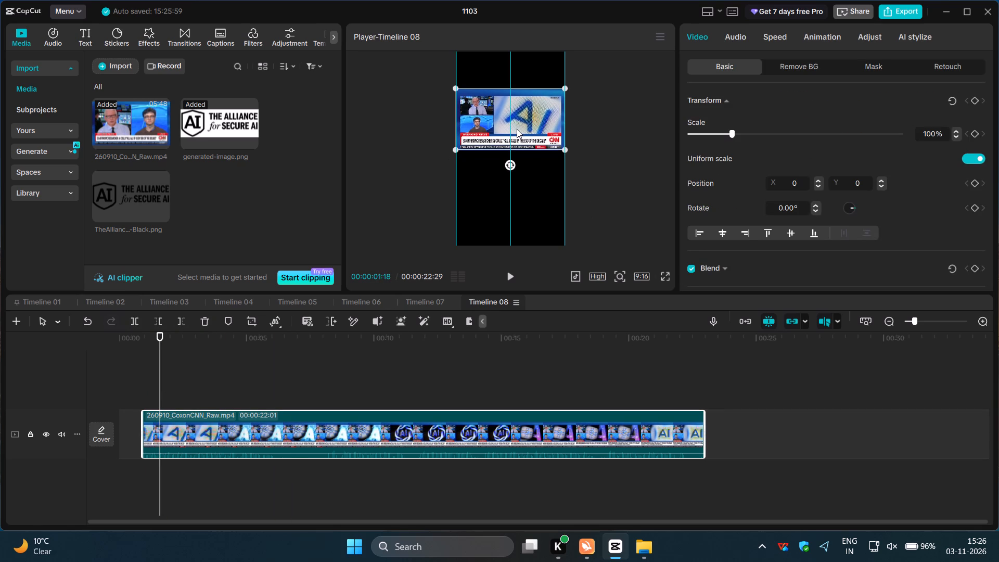
{"action": "left_click_drag", "start_coordinate": [517, 129], "coordinate": [516, 126]}
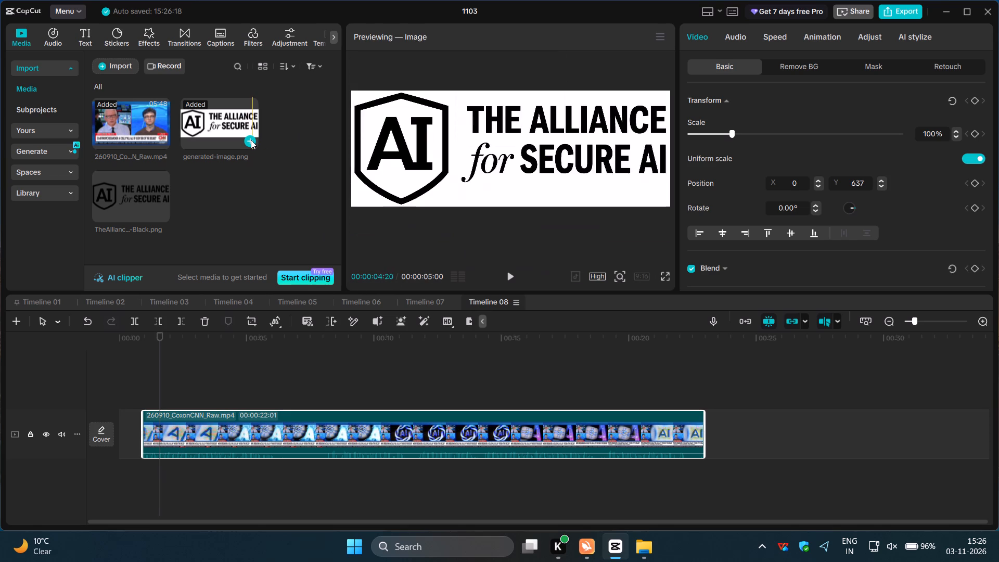
Add generated-image.png above the video on the timeline, align it near the clip's start and extend it to the clip's end.
{"action": "left_click", "coordinate": [251, 140]}
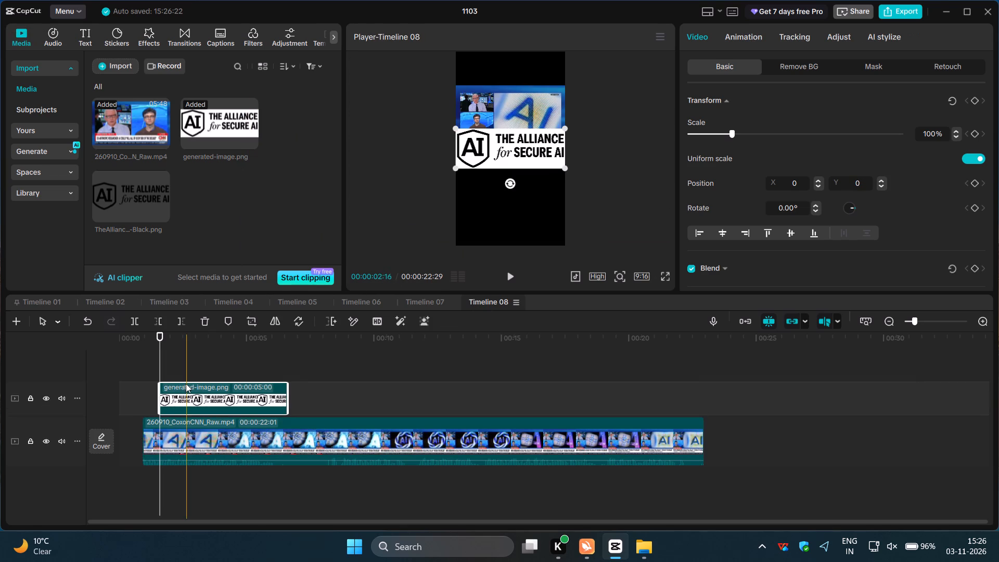
{"action": "left_click_drag", "start_coordinate": [186, 384], "coordinate": [173, 384]}
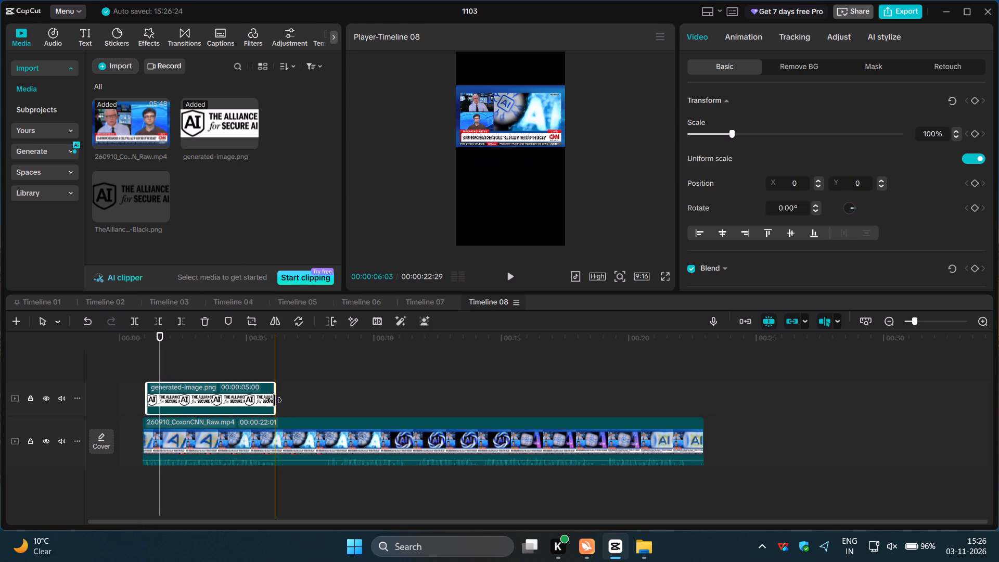
{"action": "left_click_drag", "start_coordinate": [274, 400], "coordinate": [701, 424]}
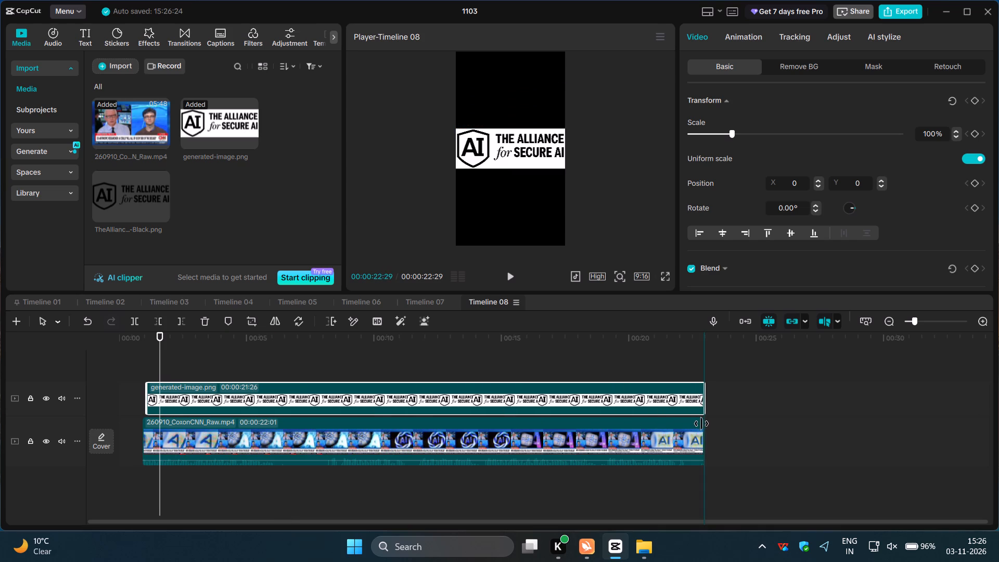
{"action": "left_click_drag", "start_coordinate": [701, 424], "coordinate": [702, 424]}
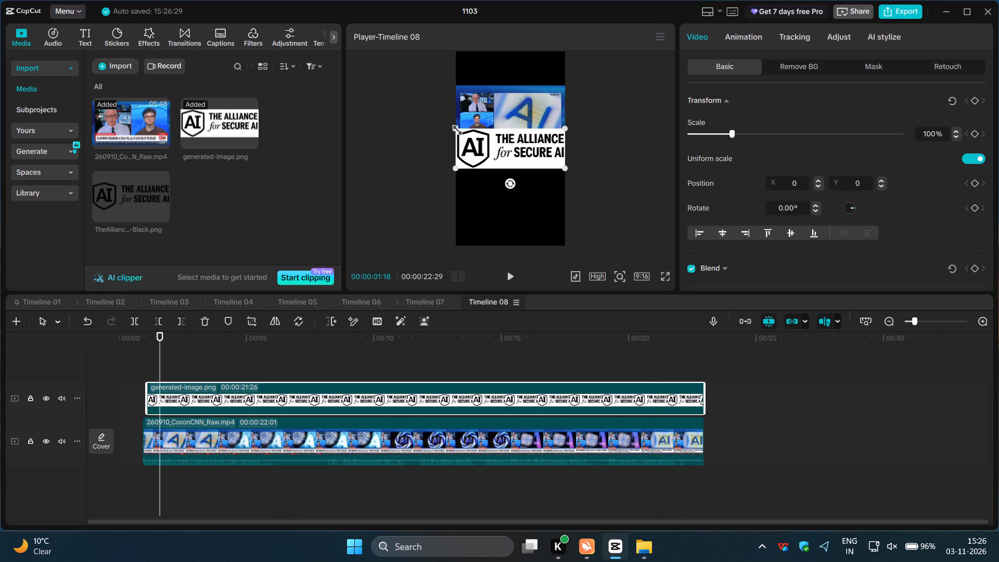
Scale the logo image to about 41% and place it centred below the video, at about Y -656.
{"action": "left_click_drag", "start_coordinate": [454, 129], "coordinate": [495, 159]}
{"action": "left_click_drag", "start_coordinate": [509, 147], "coordinate": [509, 150]}
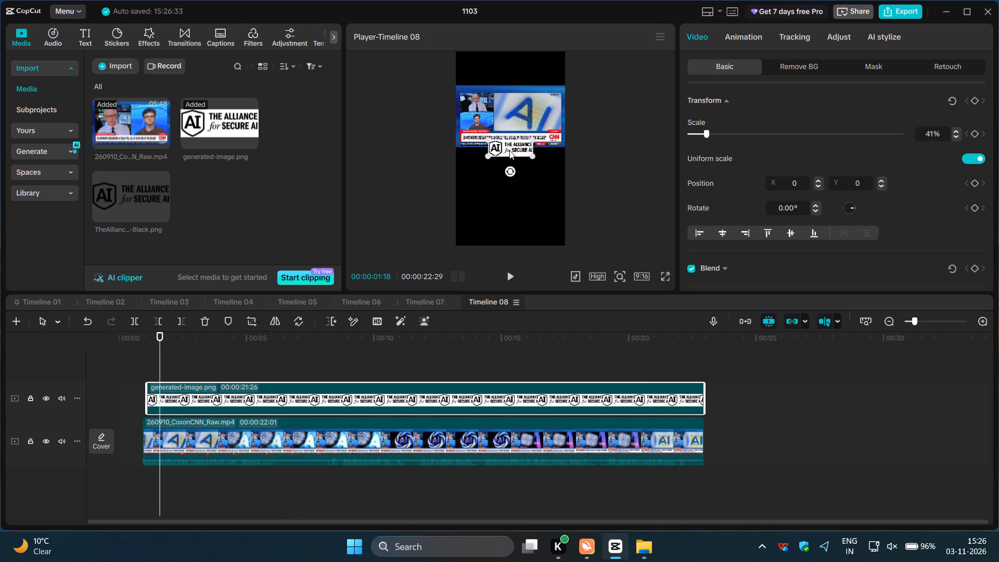
{"action": "left_click_drag", "start_coordinate": [509, 150], "coordinate": [513, 182]}
Raise the video in the frame to about Y 901, and reselect the logo image.
{"action": "left_click", "coordinate": [504, 124]}
{"action": "left_click_drag", "start_coordinate": [504, 124], "coordinate": [507, 123]}
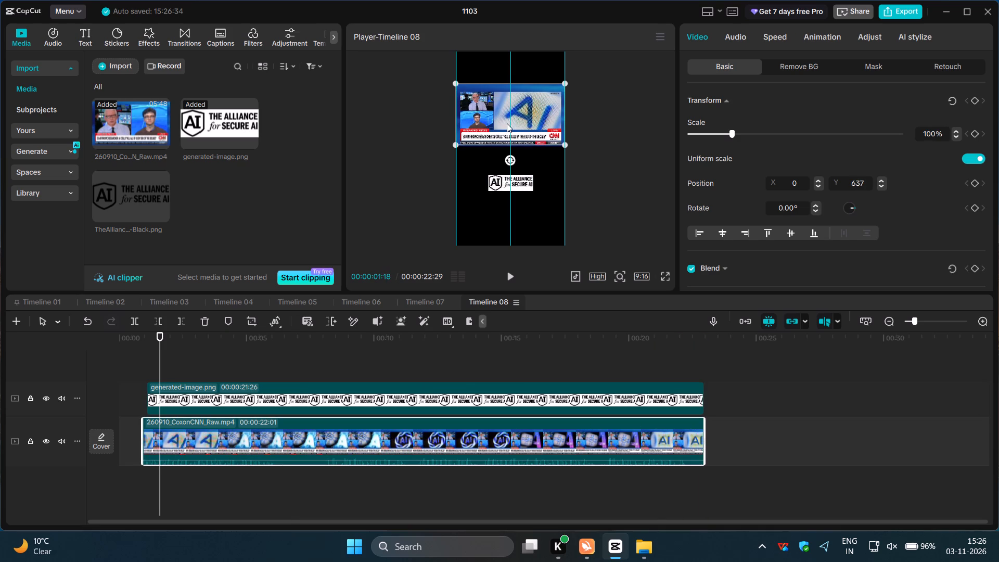
{"action": "left_click_drag", "start_coordinate": [507, 123], "coordinate": [506, 111]}
{"action": "double_click", "coordinate": [509, 184]}
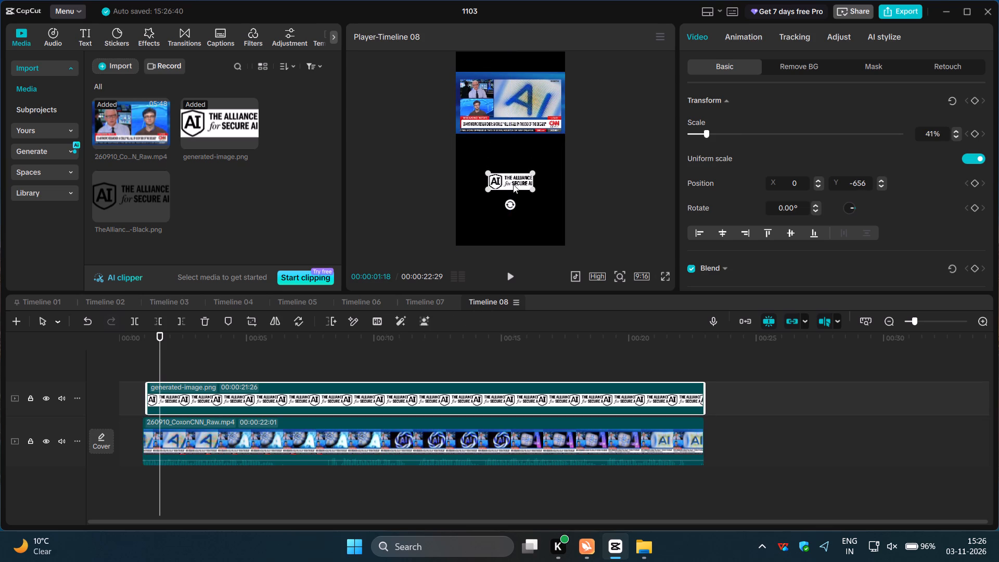
Preview the composition full screen from the beginning to check the video and logo layout.
{"action": "left_click", "coordinate": [667, 273]}
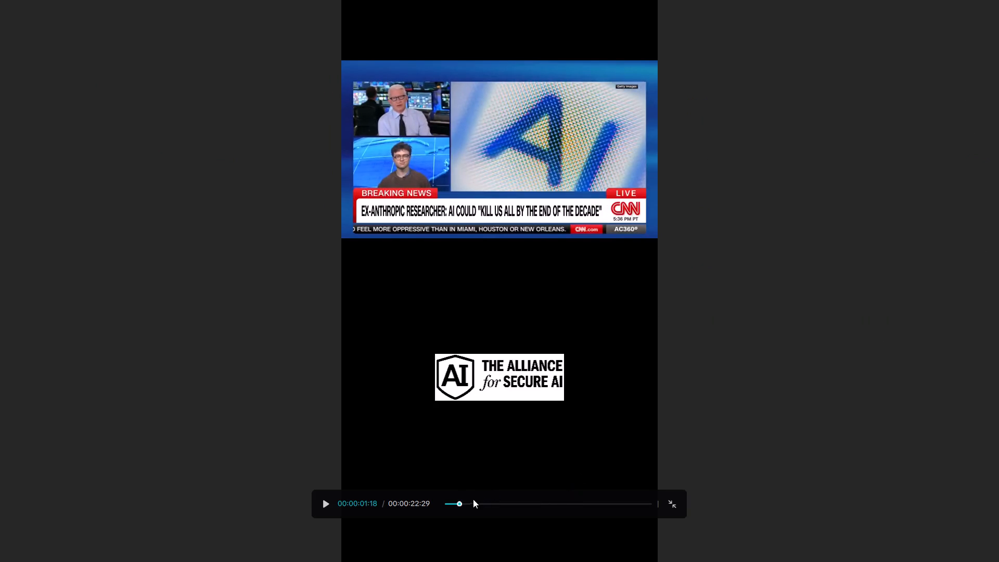
{"action": "left_click_drag", "start_coordinate": [458, 499], "coordinate": [447, 504]}
{"action": "left_click_drag", "start_coordinate": [458, 503], "coordinate": [450, 506]}
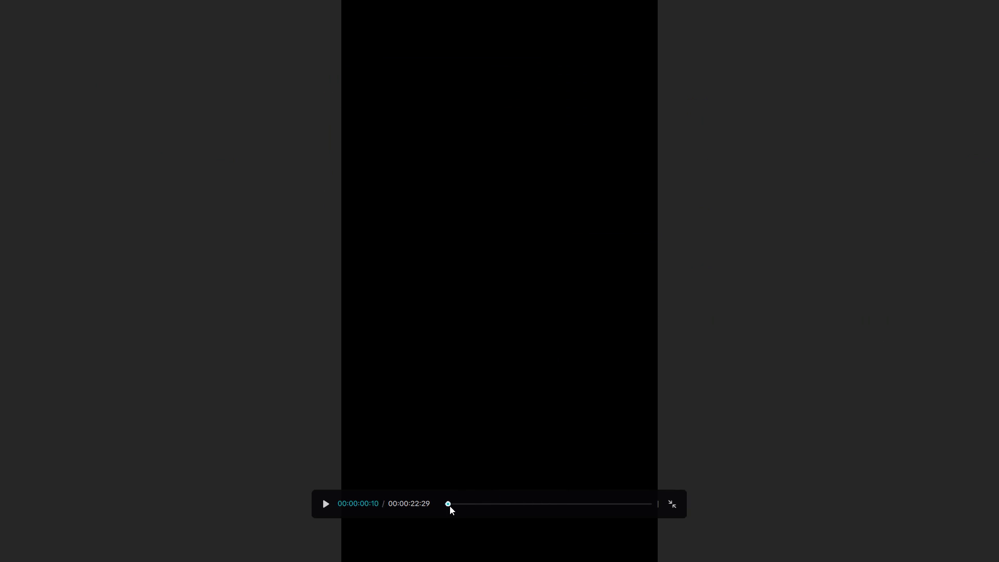
{"action": "left_click_drag", "start_coordinate": [450, 506], "coordinate": [447, 506]}
{"action": "left_click_drag", "start_coordinate": [447, 506], "coordinate": [419, 506]}
{"action": "left_click", "coordinate": [327, 501]}
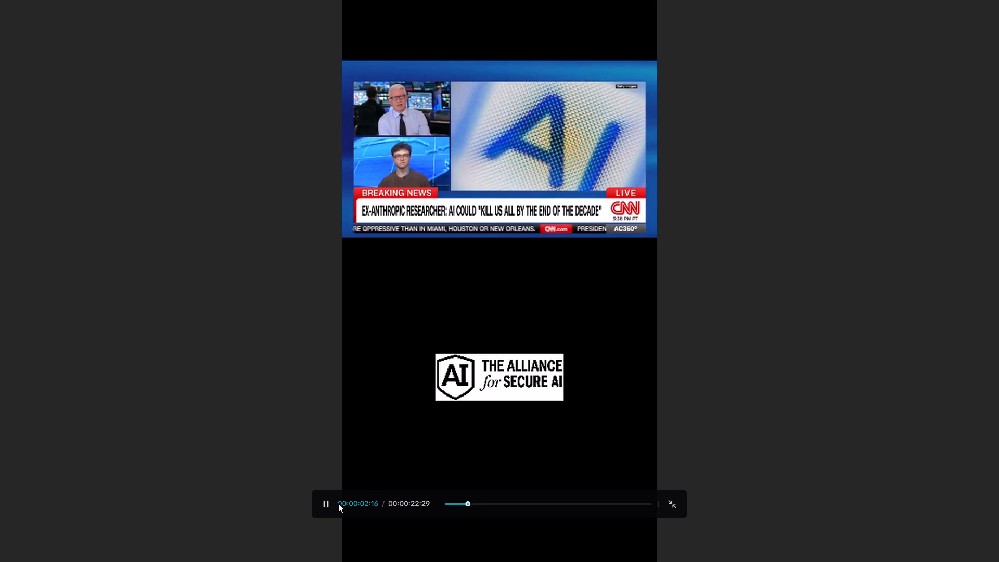
{"action": "left_click", "coordinate": [330, 495]}
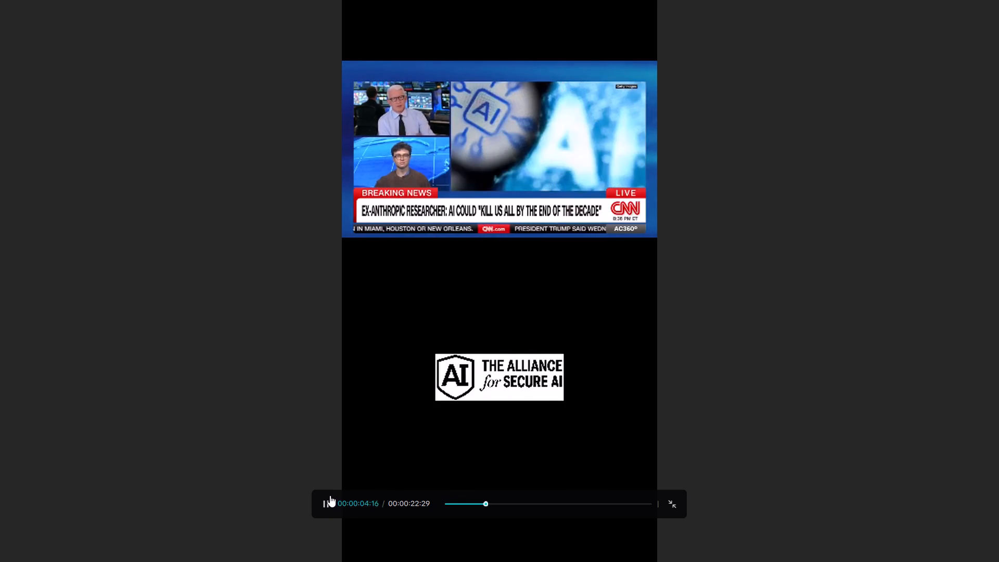
{"action": "left_click", "coordinate": [680, 500]}
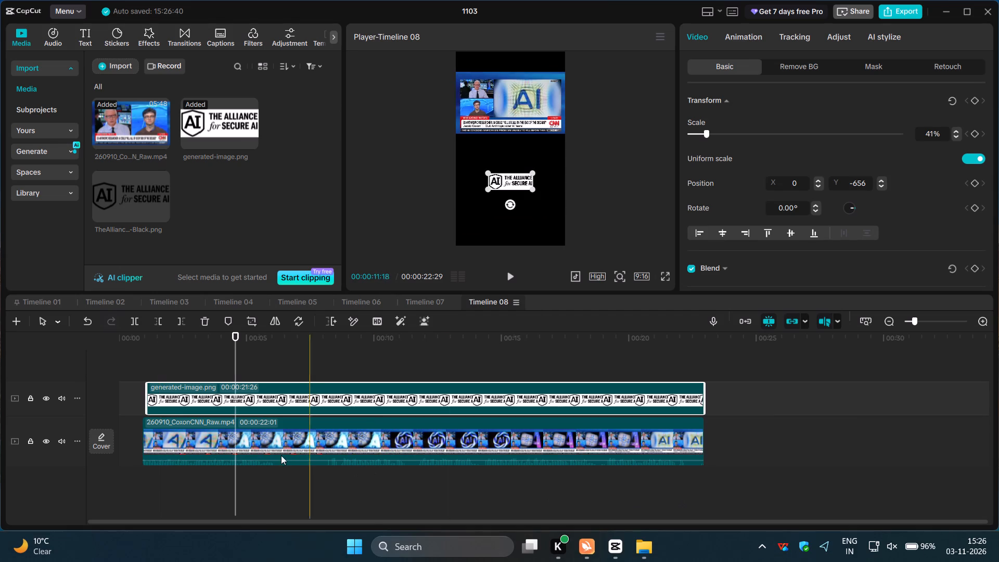
Shift the video clip with its logo overlay earlier, so the video begins at about 00:00:00:08.
{"action": "left_click_drag", "start_coordinate": [214, 441], "coordinate": [197, 441]}
{"action": "left_click", "coordinate": [143, 393]}
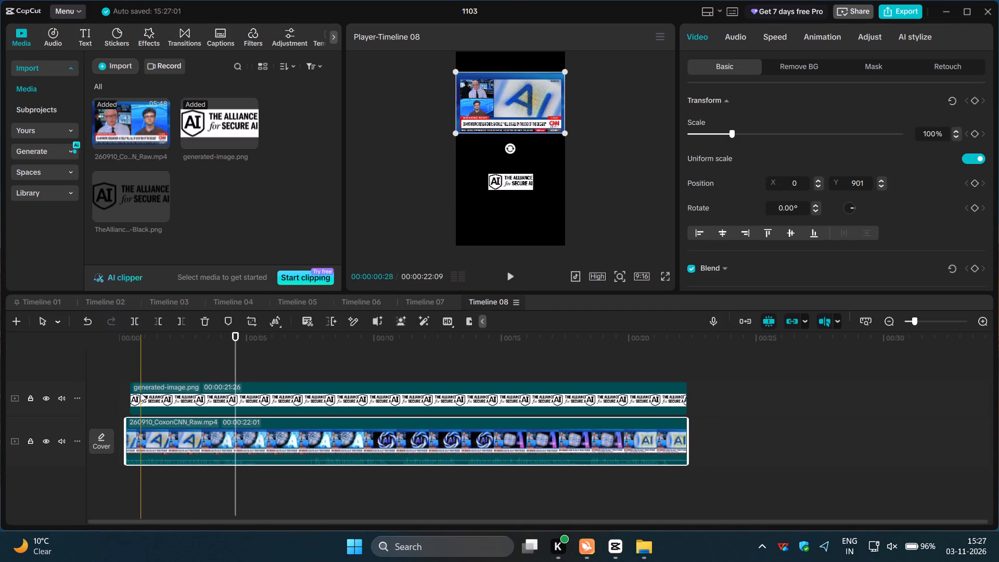
Preview the short full screen from the beginning, replay its opening seconds, and return the playhead to 00:00:00:00.
{"action": "left_click", "coordinate": [124, 369]}
{"action": "left_click_drag", "start_coordinate": [122, 368], "coordinate": [110, 368]}
{"action": "left_click", "coordinate": [659, 273]}
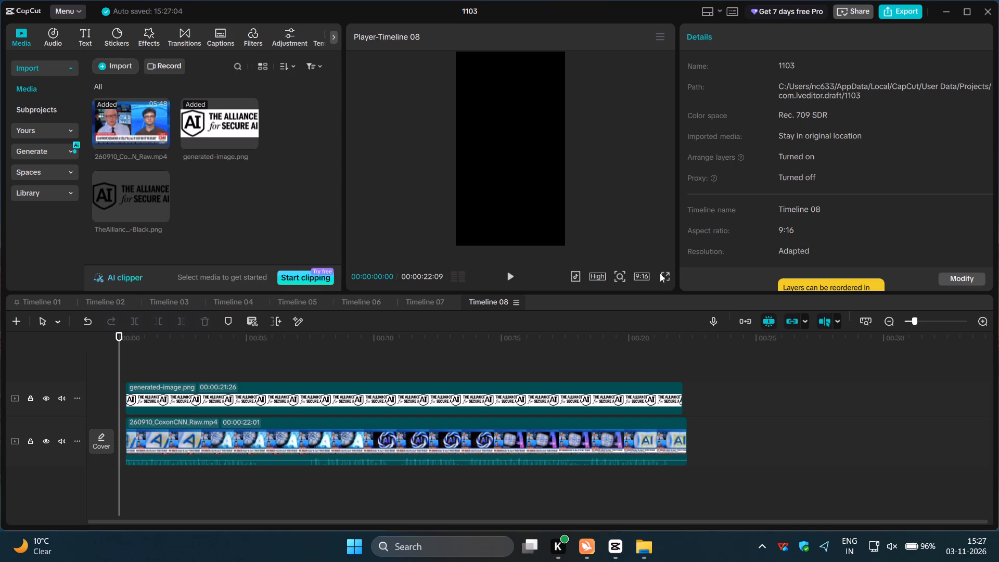
{"action": "left_click", "coordinate": [667, 273]}
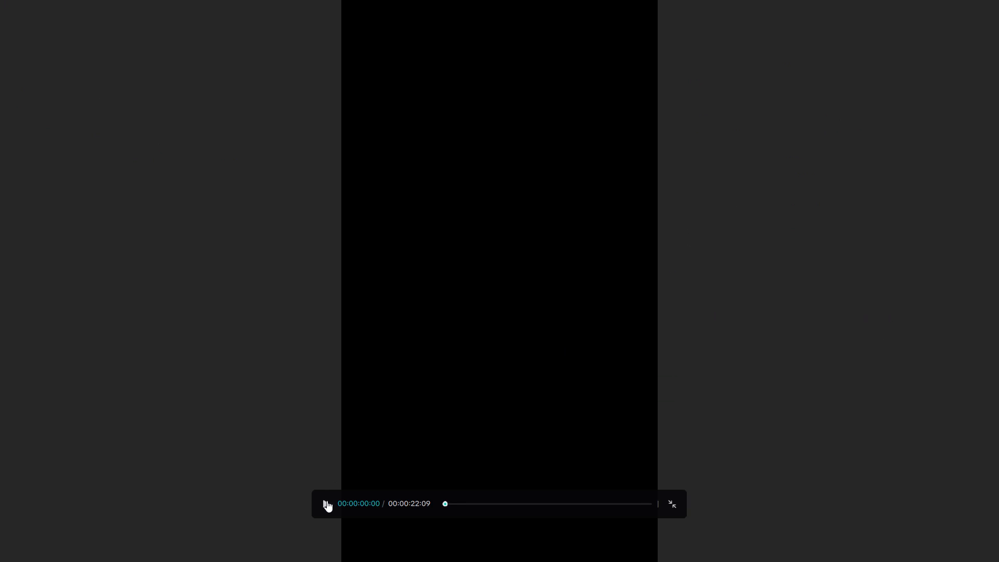
{"action": "left_click", "coordinate": [327, 501]}
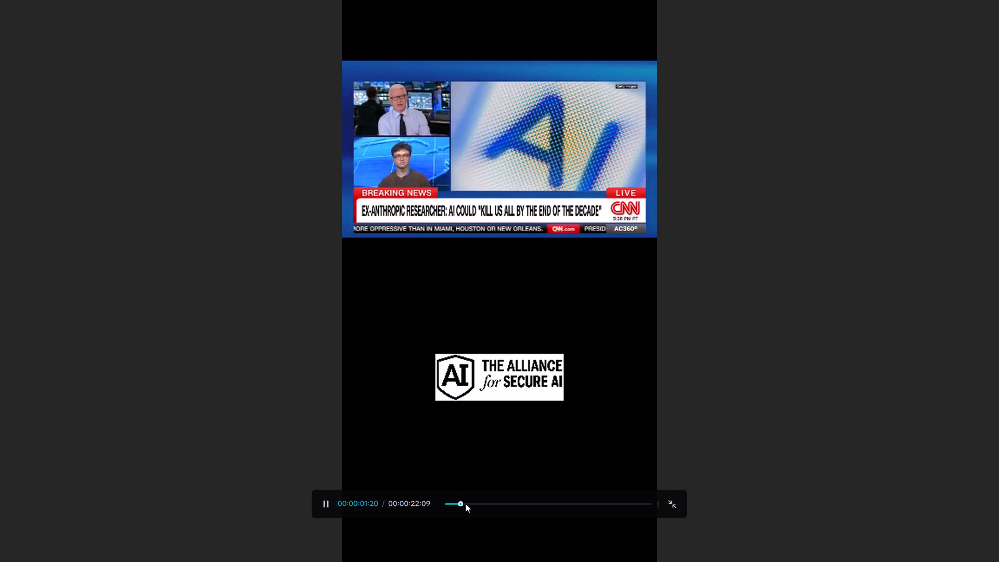
{"action": "left_click_drag", "start_coordinate": [463, 503], "coordinate": [416, 505]}
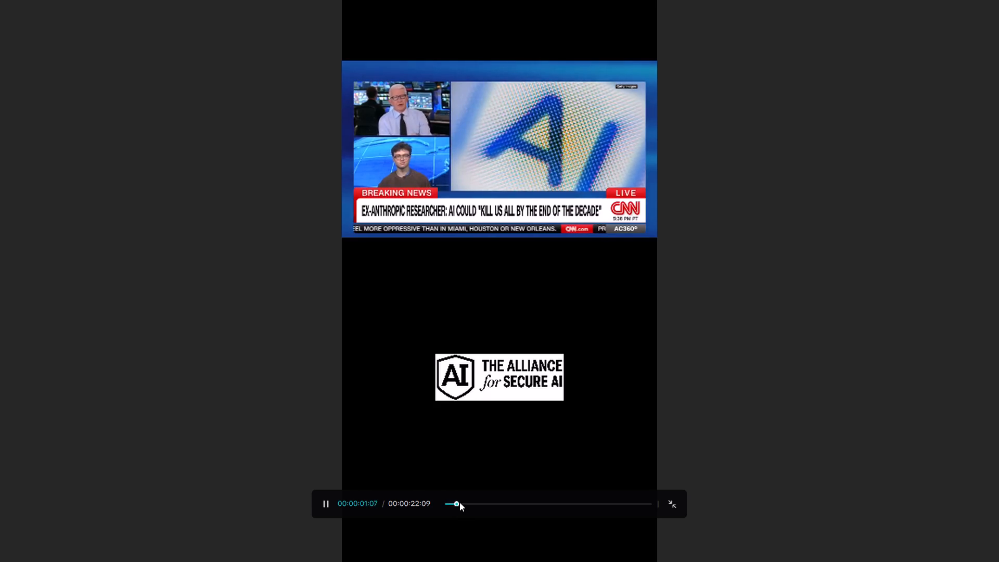
{"action": "left_click_drag", "start_coordinate": [459, 502], "coordinate": [411, 502]}
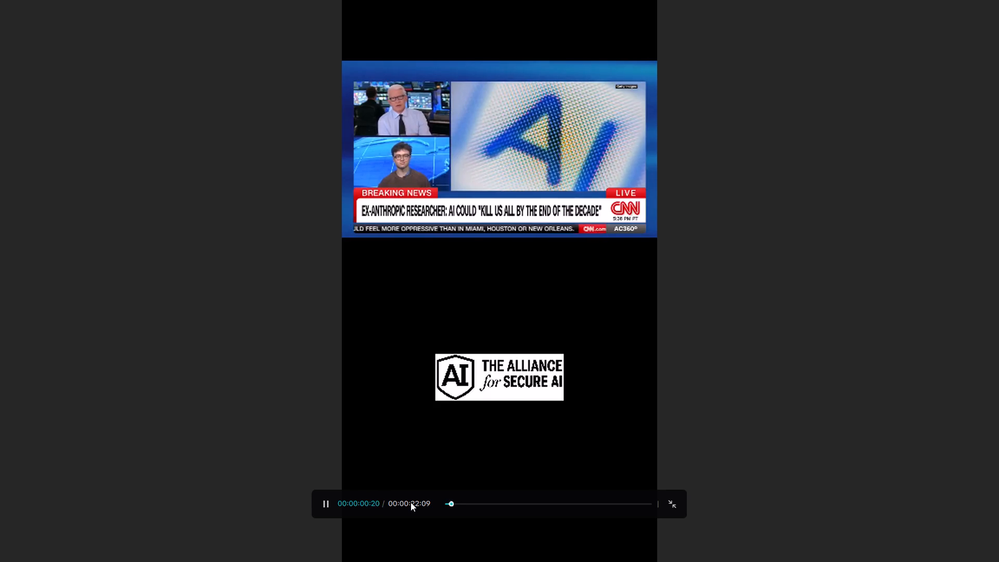
{"action": "left_click", "coordinate": [677, 501]}
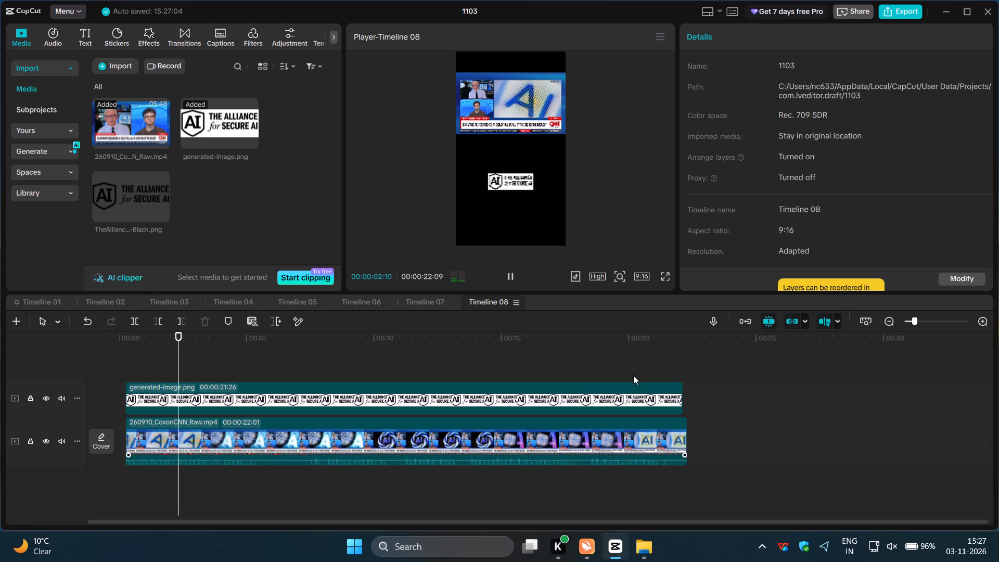
{"action": "left_click", "coordinate": [300, 374]}
{"action": "left_click_drag", "start_coordinate": [300, 374], "coordinate": [129, 373]}
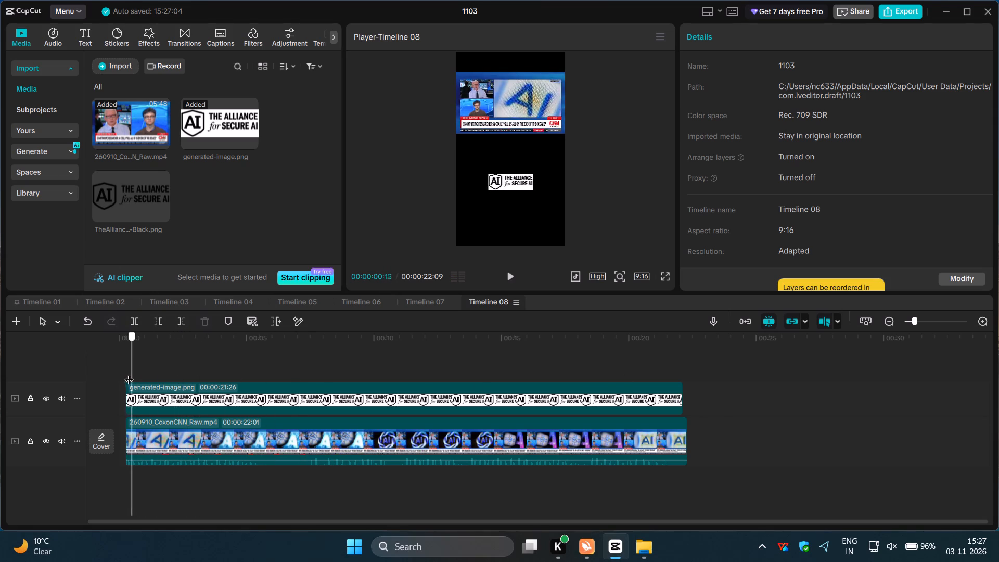
{"action": "left_click_drag", "start_coordinate": [129, 373], "coordinate": [91, 374]}
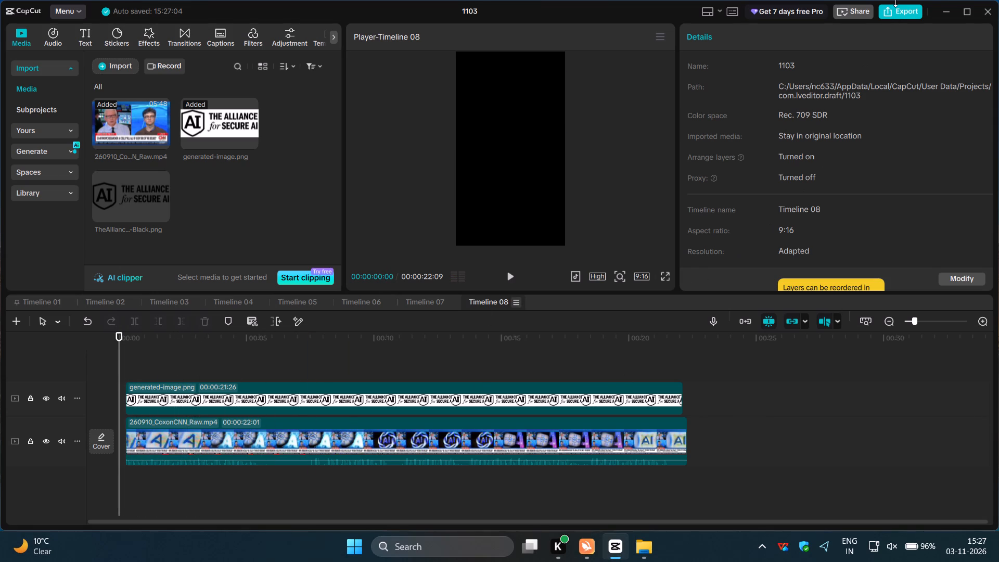
Export the Timeline 08 short as a 4K H.264 mp4 with the frame rate set to 60fps.
{"action": "left_click", "coordinate": [896, 2]}
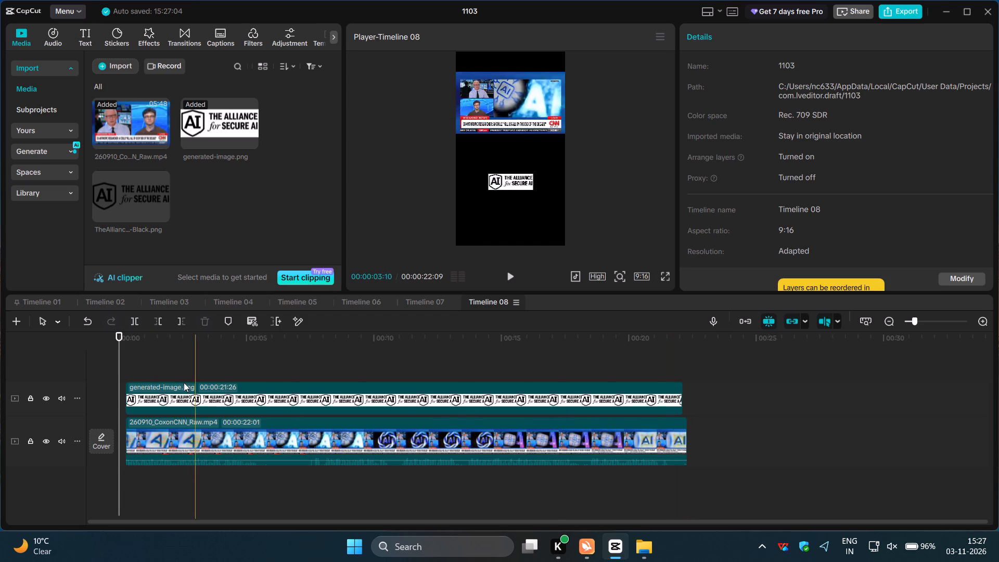
{"action": "left_click", "coordinate": [903, 16]}
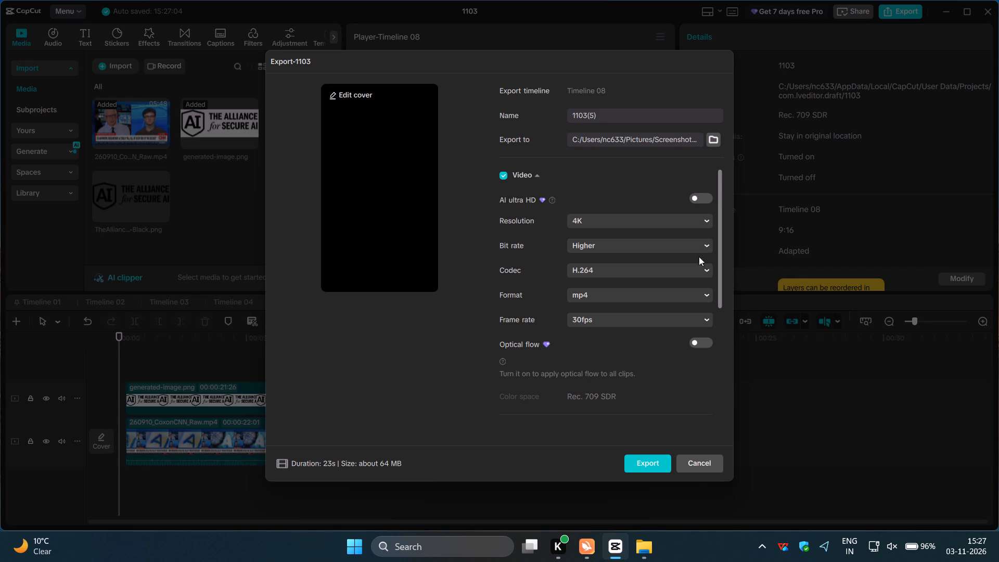
{"action": "left_click", "coordinate": [642, 322]}
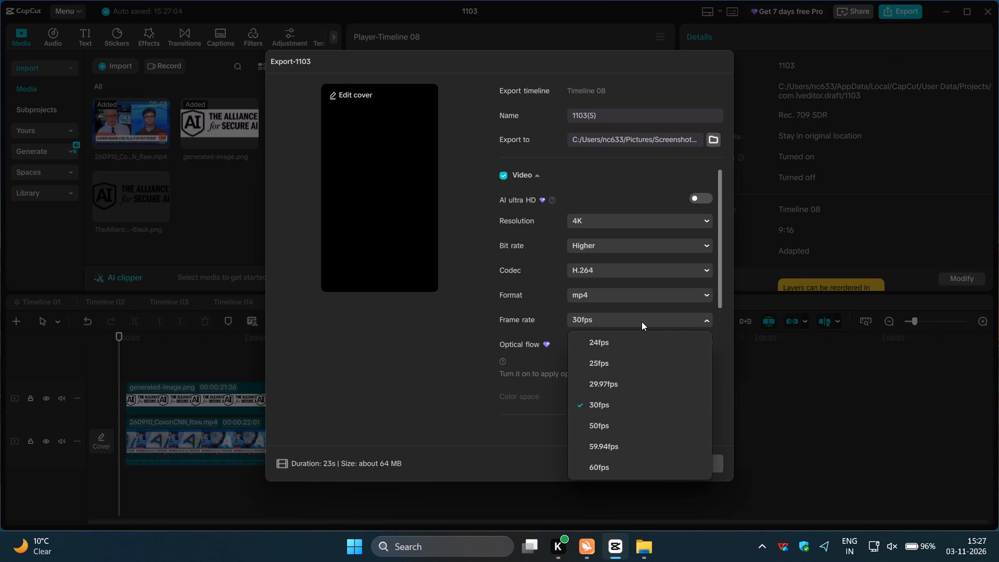
{"action": "left_click", "coordinate": [630, 465]}
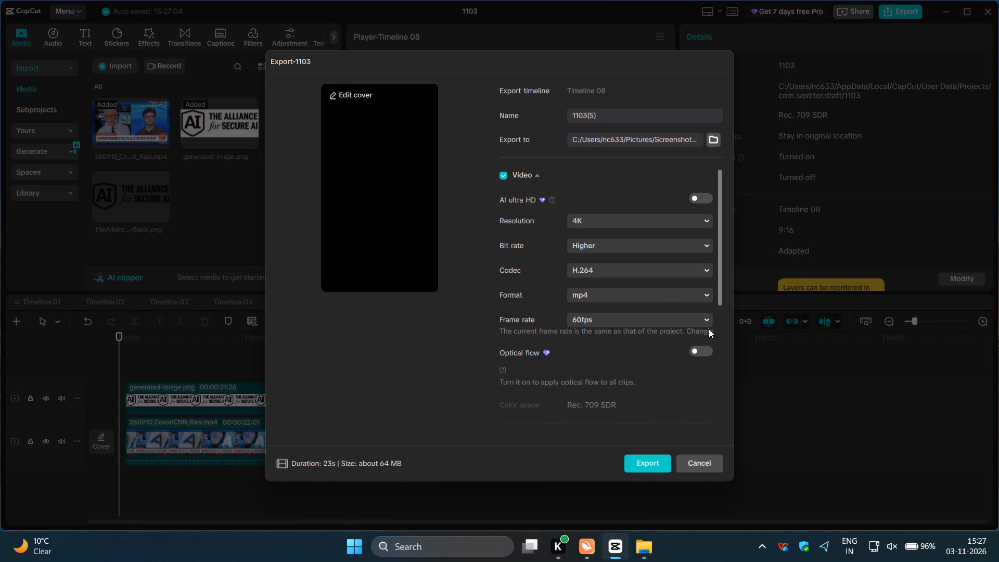
{"action": "scroll", "coordinate": [721, 305], "scroll_direction": "up", "scroll_amount": 1}
{"action": "scroll", "coordinate": [721, 299], "scroll_direction": "down", "scroll_amount": 12}
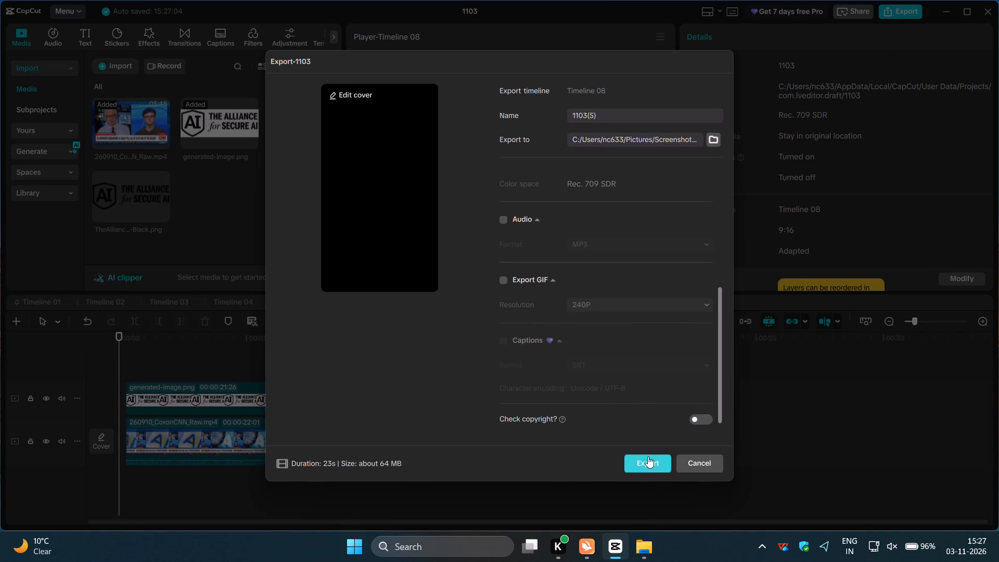
{"action": "left_click", "coordinate": [648, 456]}
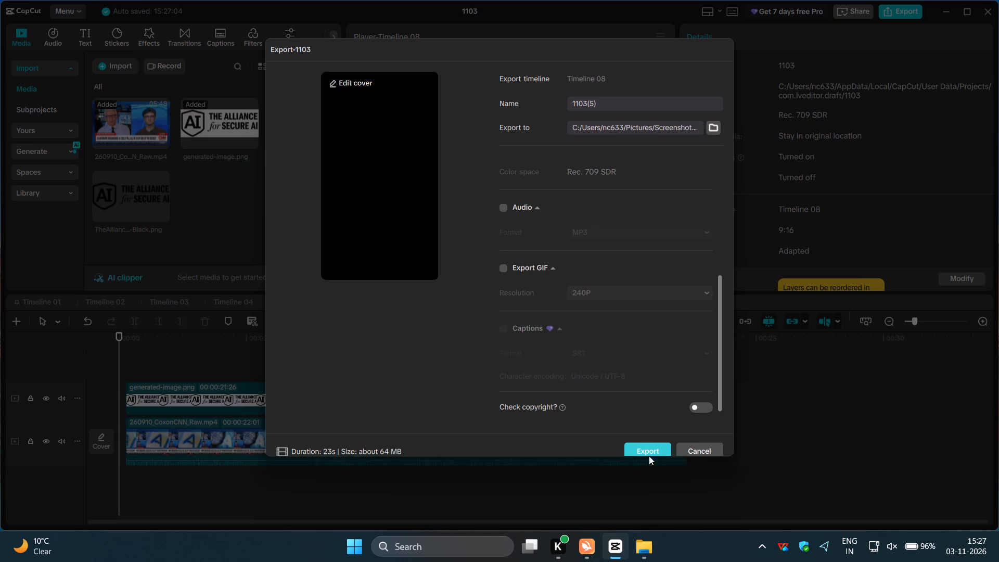
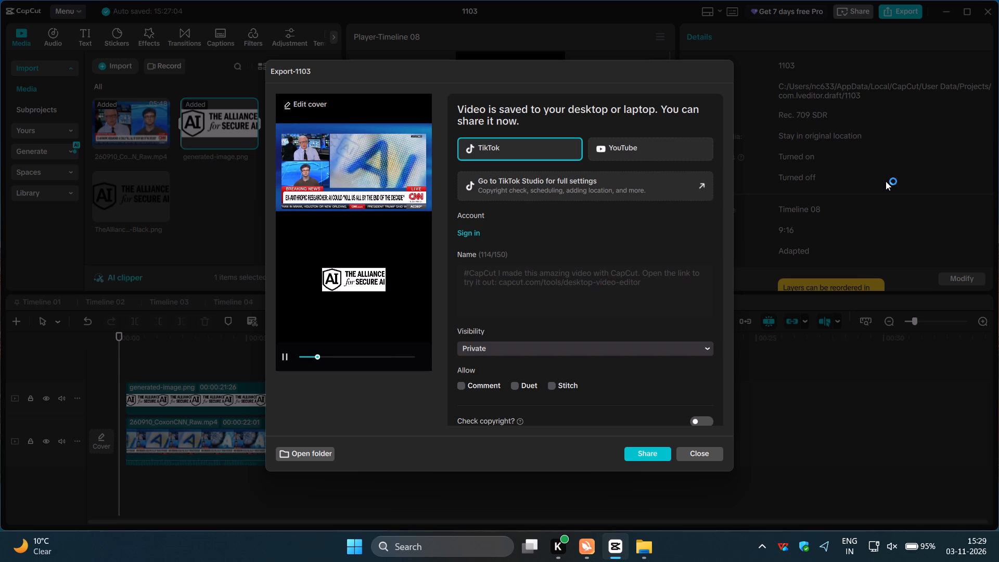
Close the finished export and start a new timeline with the 260910_CoxonCNN_Raw.mp4 video.
{"action": "left_click", "coordinate": [713, 458]}
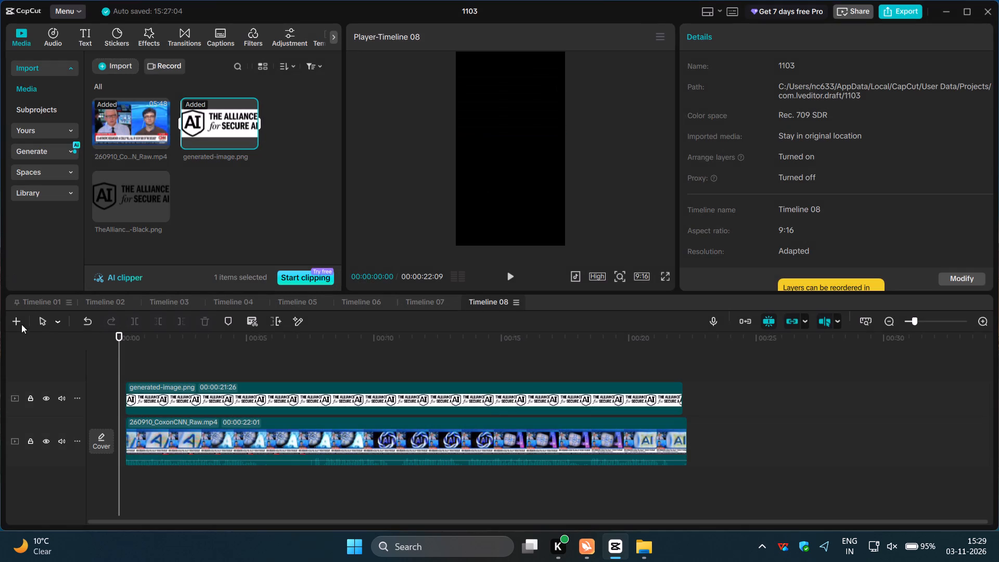
{"action": "left_click", "coordinate": [15, 321]}
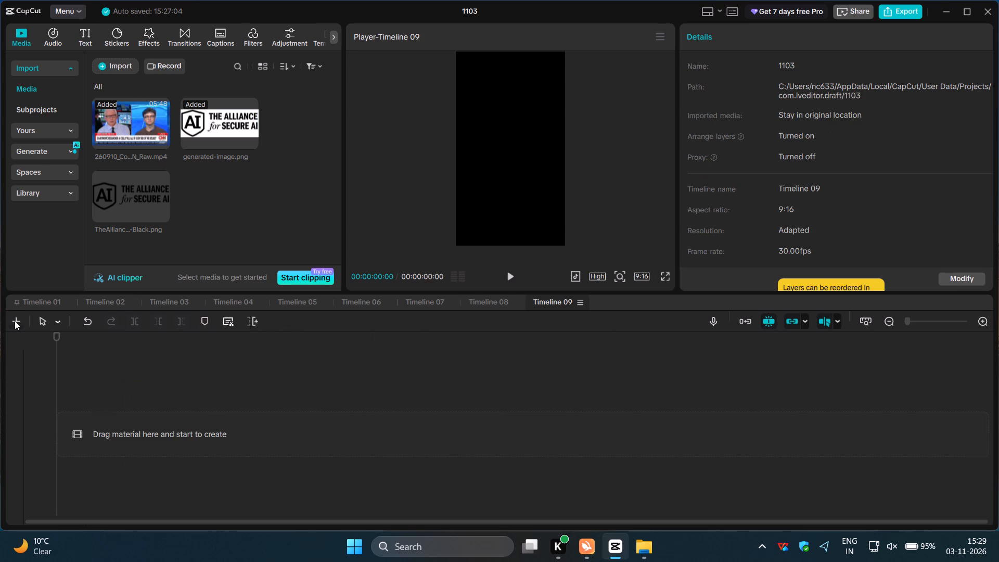
{"action": "left_click", "coordinate": [163, 144]}
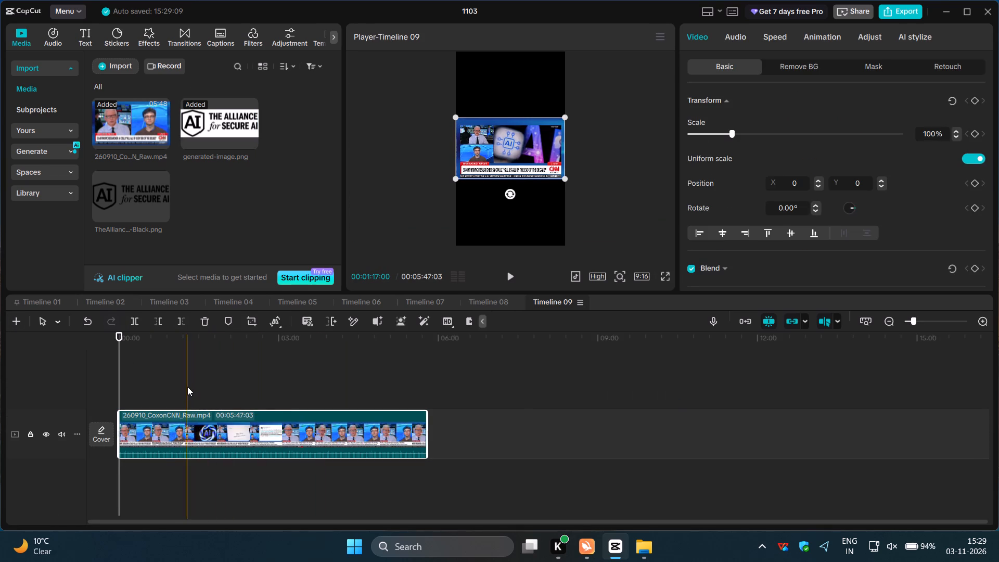
Split the video at about 00:01:17:22 and 00:01:42:21, and delete the parts before and after that excerpt.
{"action": "left_click", "coordinate": [187, 387]}
{"action": "left_click", "coordinate": [125, 325]}
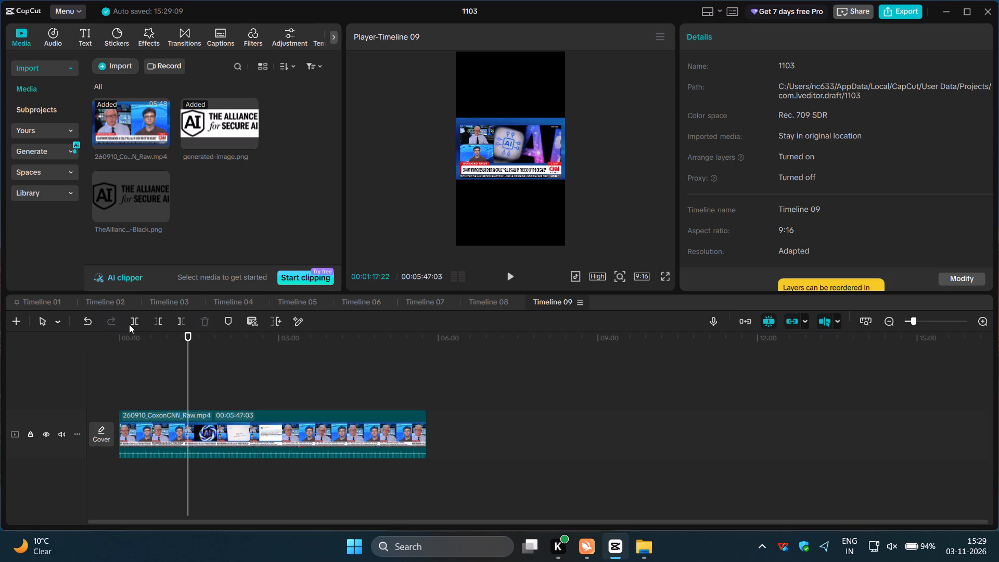
{"action": "left_click", "coordinate": [134, 324]}
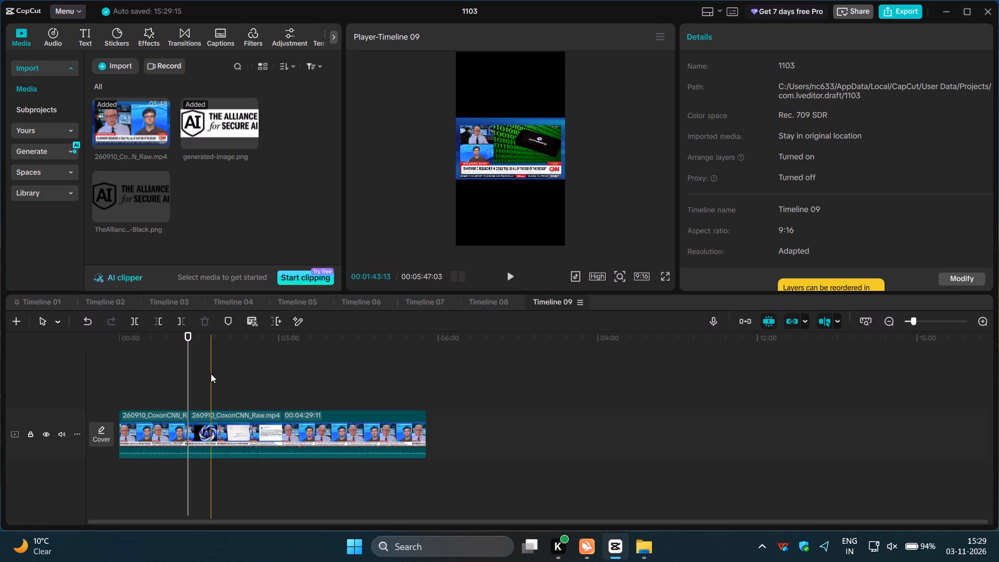
{"action": "left_click", "coordinate": [210, 374]}
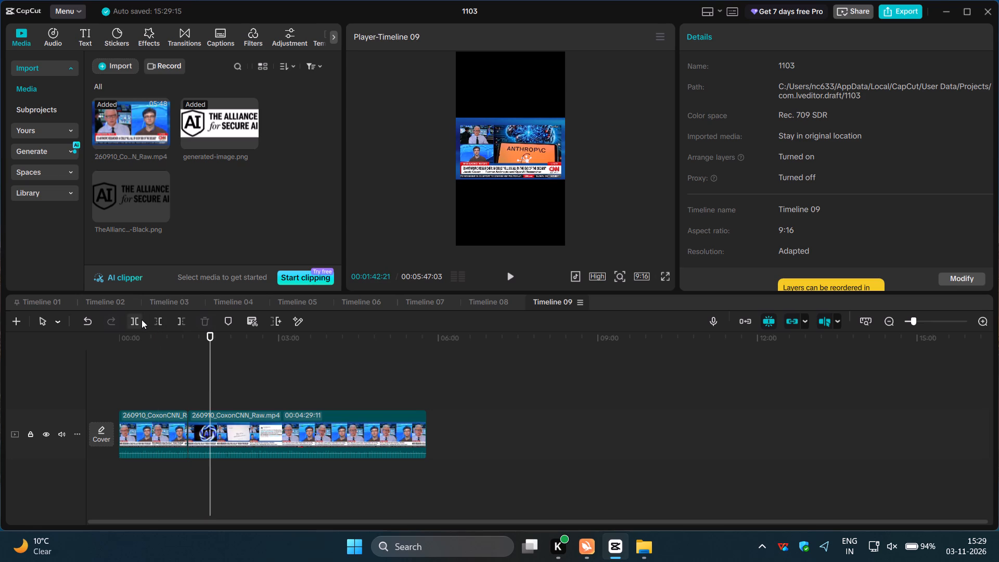
{"action": "left_click", "coordinate": [142, 320]}
{"action": "left_click", "coordinate": [160, 417]}
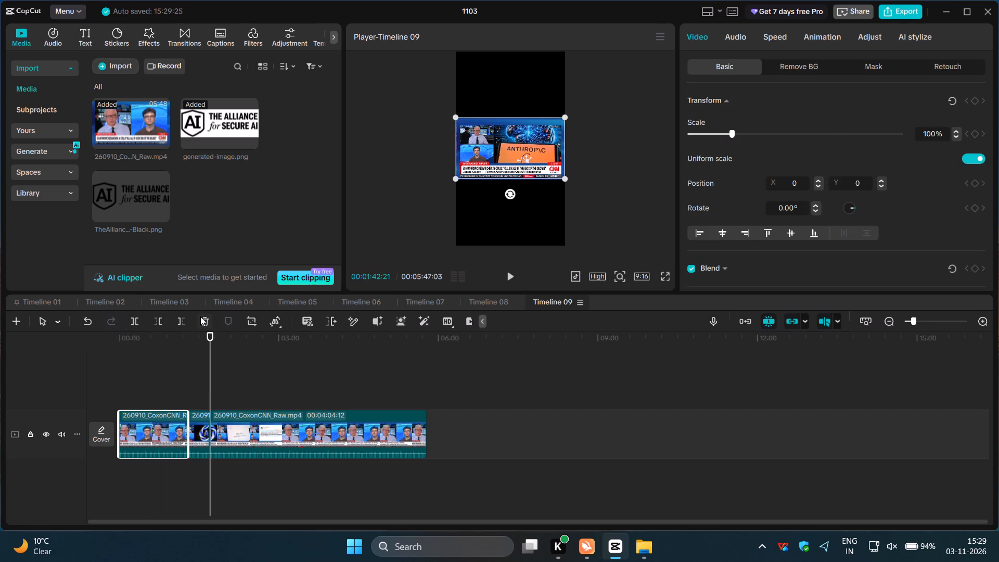
{"action": "left_click", "coordinate": [200, 316]}
{"action": "left_click", "coordinate": [228, 425]}
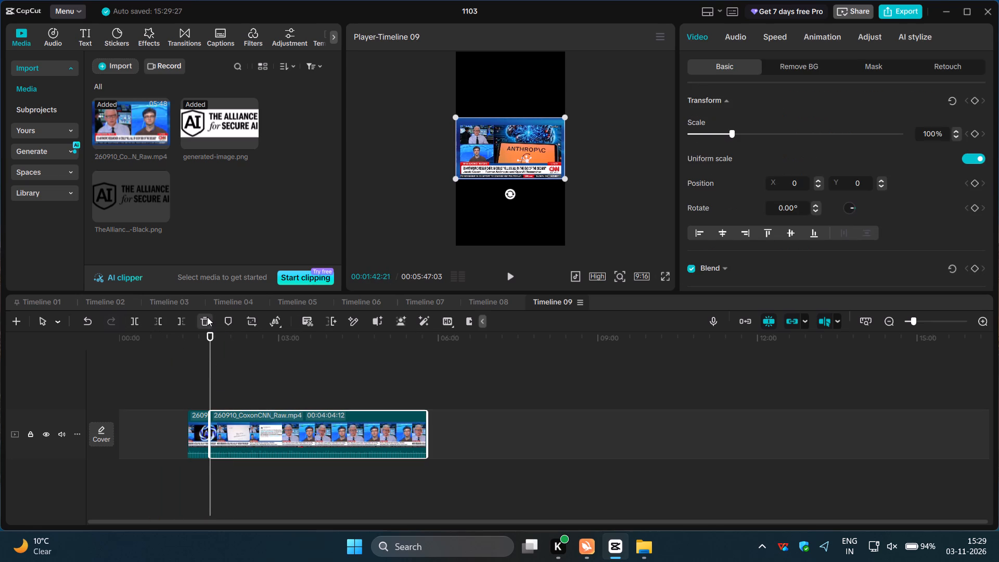
{"action": "left_click", "coordinate": [207, 317]}
Move the remaining excerpt near the start of the timeline, so it begins at about 00:00:01:00.
{"action": "left_click_drag", "start_coordinate": [199, 418], "coordinate": [140, 424]}
{"action": "left_click", "coordinate": [121, 385]}
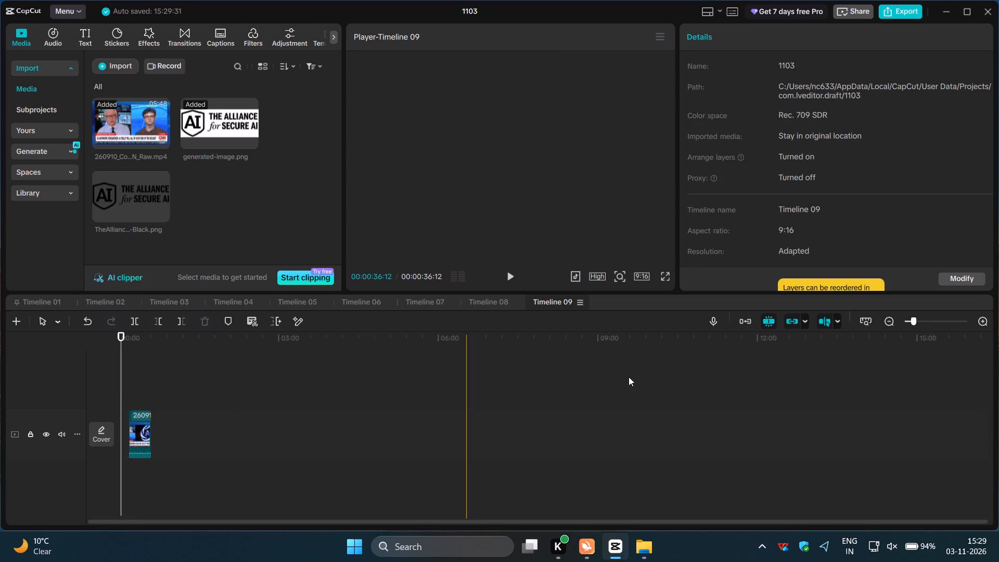
{"action": "left_click", "coordinate": [867, 320]}
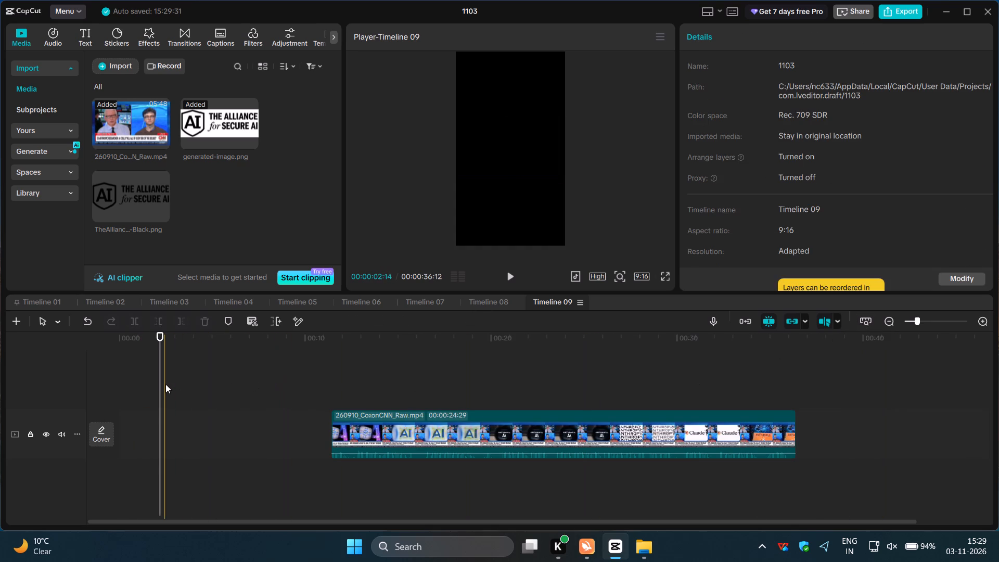
{"action": "left_click_drag", "start_coordinate": [163, 384], "coordinate": [121, 391]}
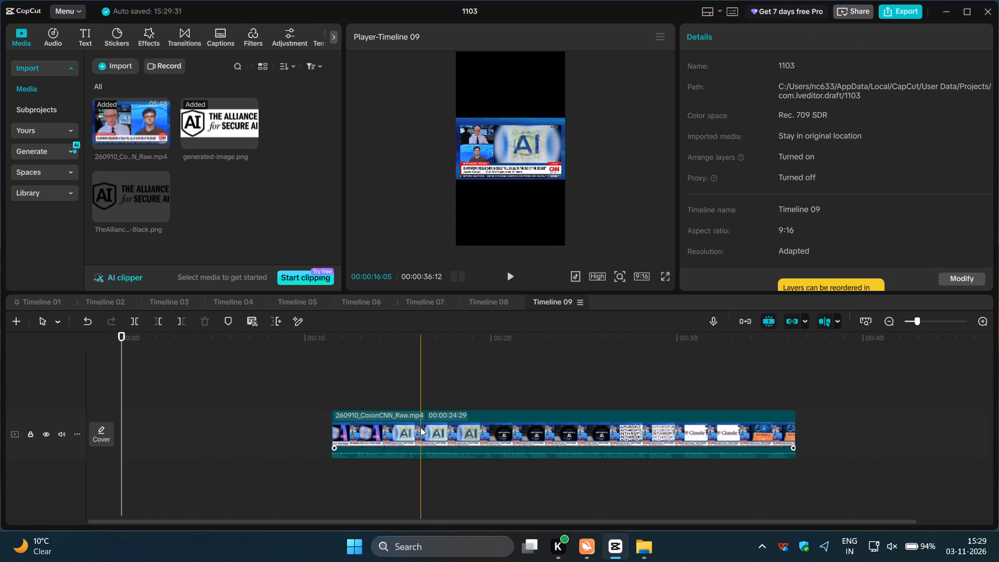
{"action": "left_click_drag", "start_coordinate": [420, 427], "coordinate": [223, 429]}
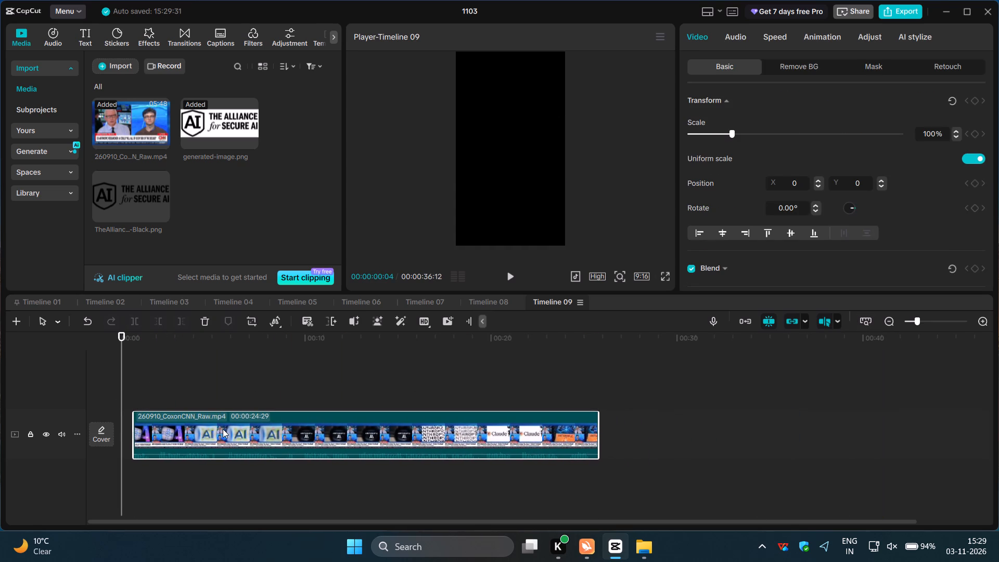
{"action": "left_click_drag", "start_coordinate": [223, 429], "coordinate": [226, 429]}
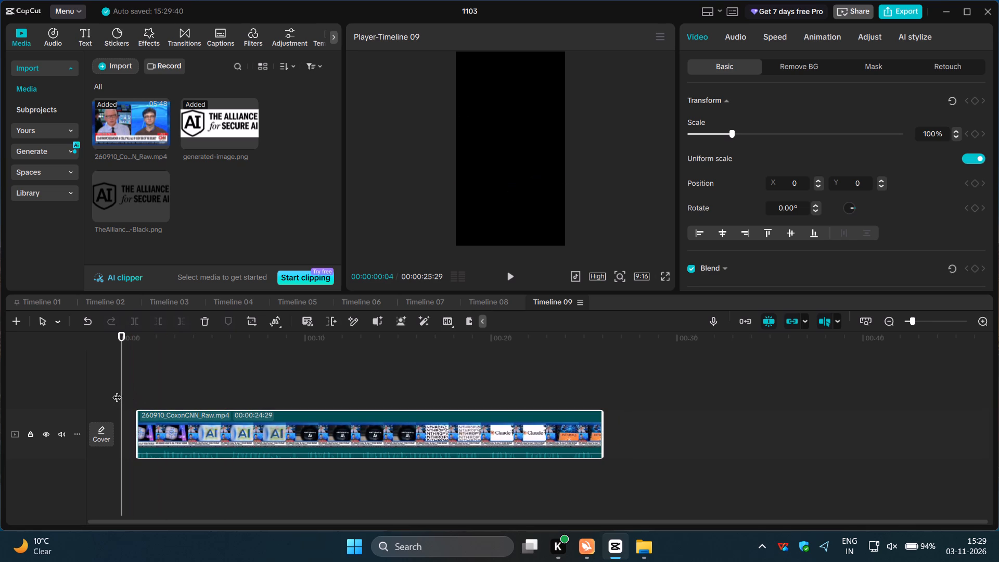
Preview the opening seconds of the excerpt full screen, replaying them from the beginning to check the start point.
{"action": "left_click", "coordinate": [671, 277]}
{"action": "left_click", "coordinate": [667, 274]}
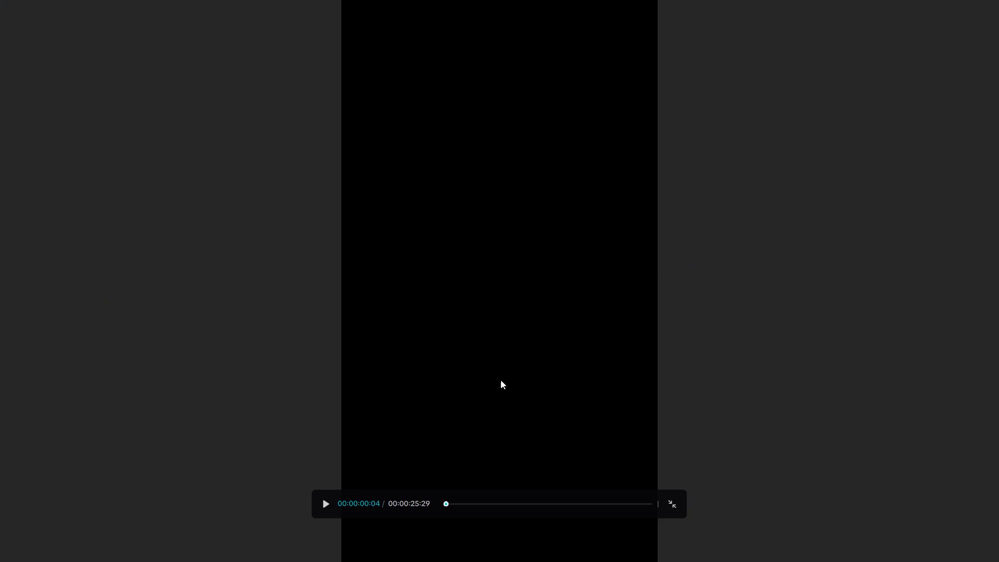
{"action": "left_click_drag", "start_coordinate": [444, 502], "coordinate": [413, 502]}
{"action": "left_click", "coordinate": [326, 501]}
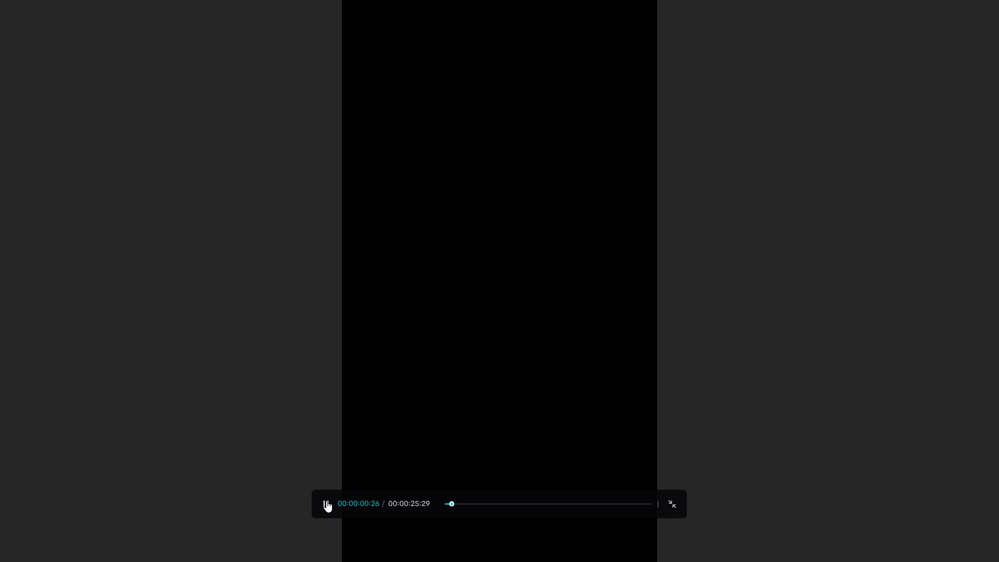
{"action": "left_click_drag", "start_coordinate": [464, 502], "coordinate": [421, 508]}
{"action": "left_click_drag", "start_coordinate": [421, 508], "coordinate": [424, 508]}
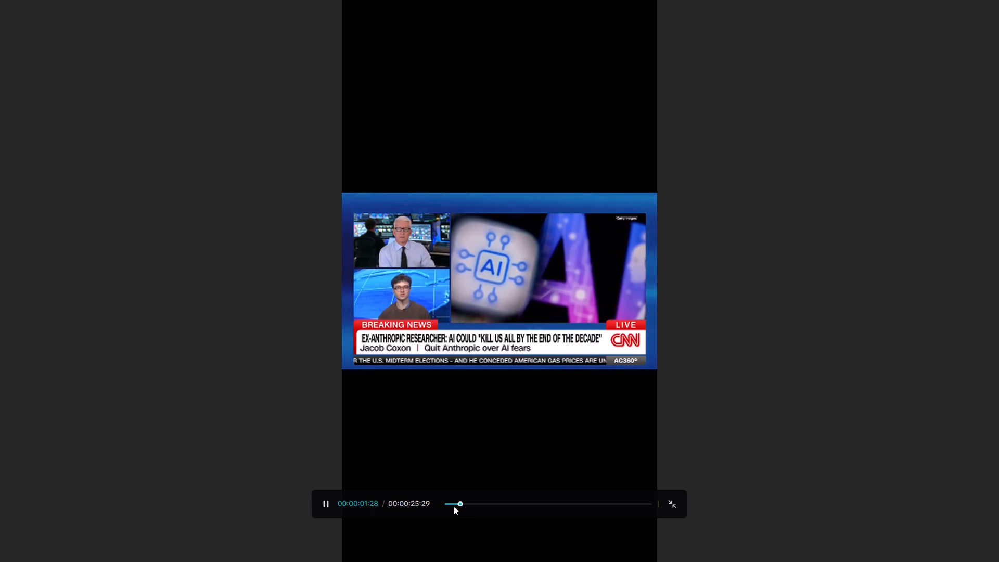
{"action": "left_click_drag", "start_coordinate": [464, 502], "coordinate": [427, 506]}
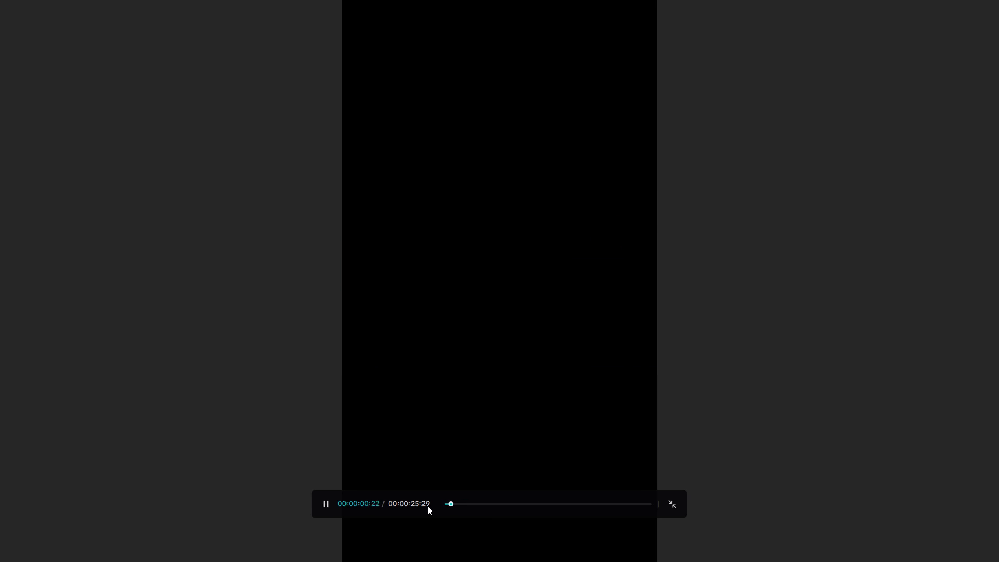
{"action": "left_click", "coordinate": [674, 503]}
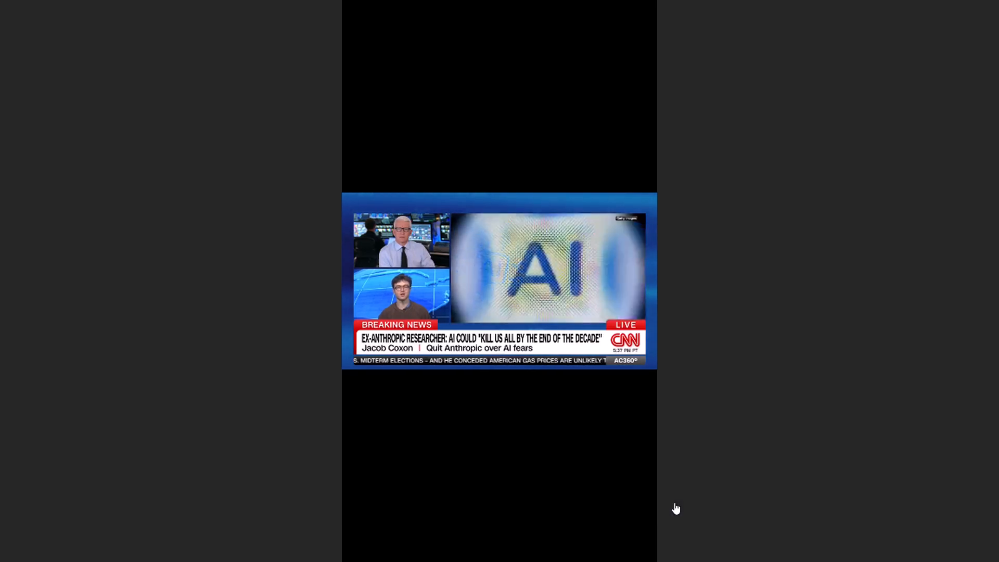
Add the generated-image.png logo on a track above the video and match its start and 00:00:24:29 length to the clip.
{"action": "left_click", "coordinate": [175, 375]}
{"action": "left_click_drag", "start_coordinate": [175, 375], "coordinate": [46, 373]}
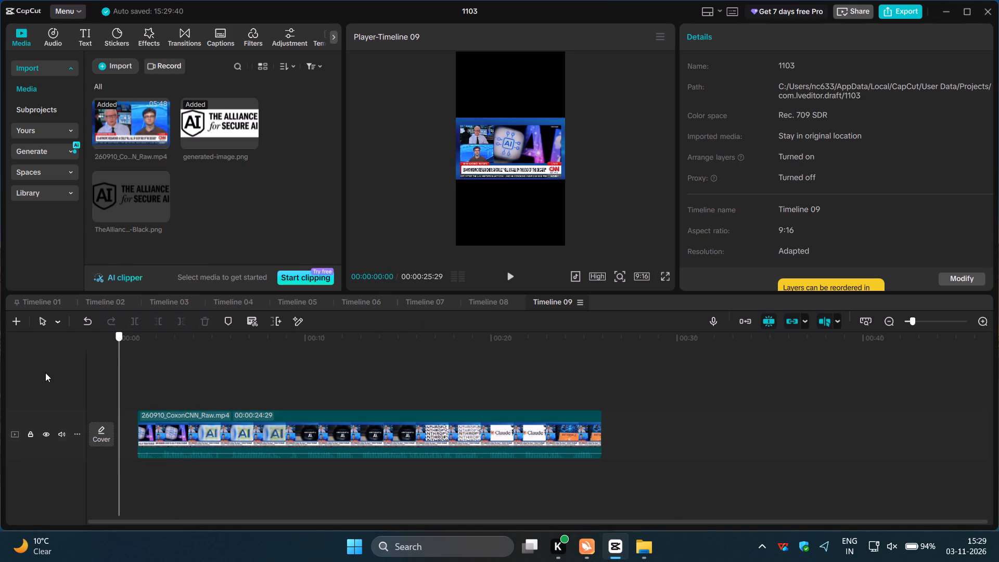
{"action": "left_click", "coordinate": [220, 141]}
{"action": "left_click", "coordinate": [245, 137]}
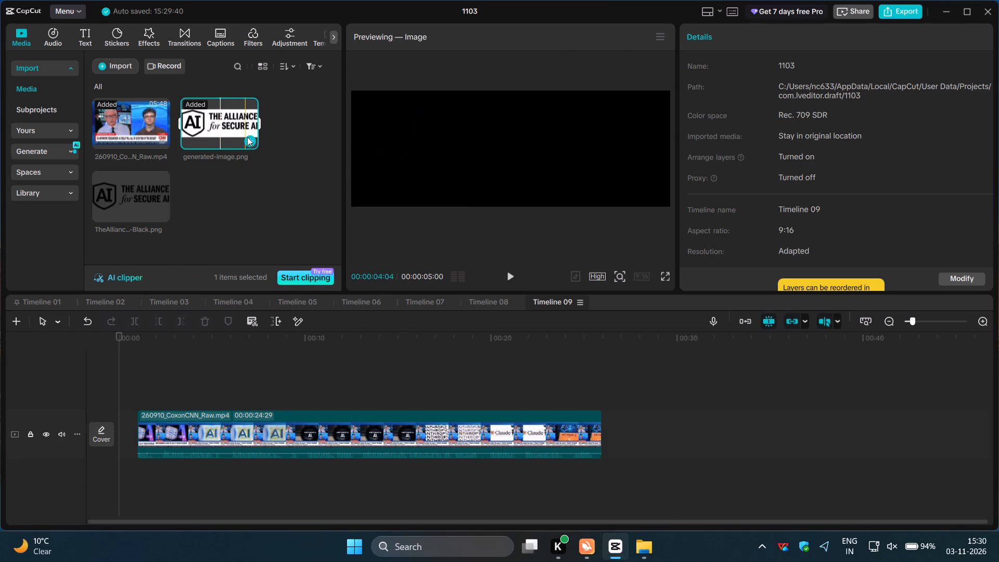
{"action": "left_click_drag", "start_coordinate": [133, 399], "coordinate": [149, 401]}
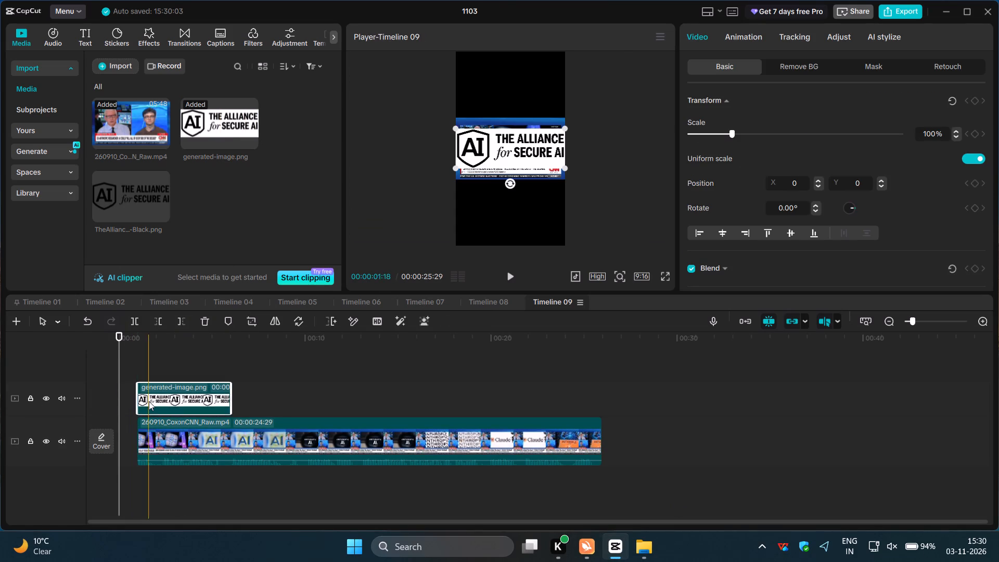
{"action": "left_click_drag", "start_coordinate": [231, 394], "coordinate": [586, 401]}
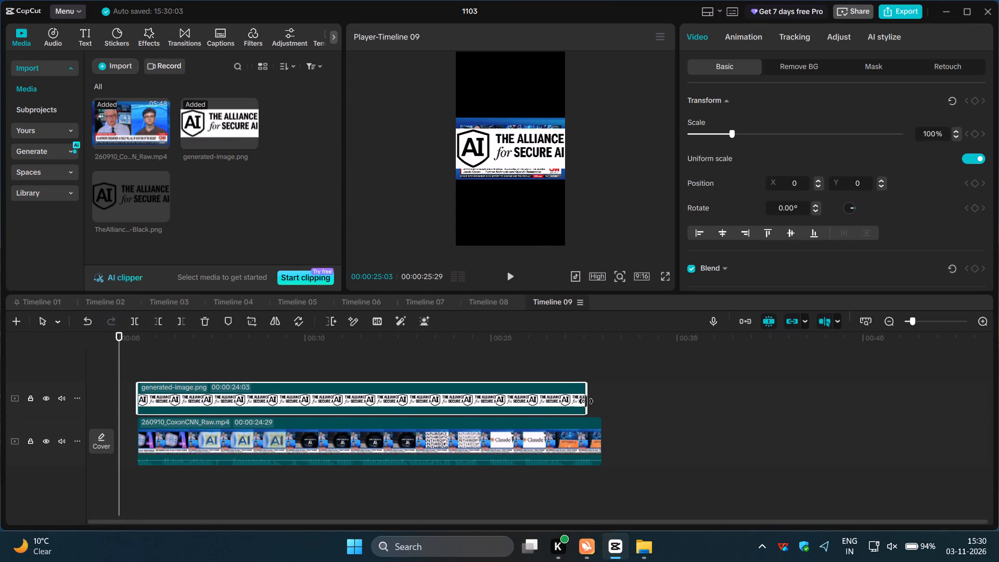
{"action": "left_click_drag", "start_coordinate": [586, 401], "coordinate": [596, 402]}
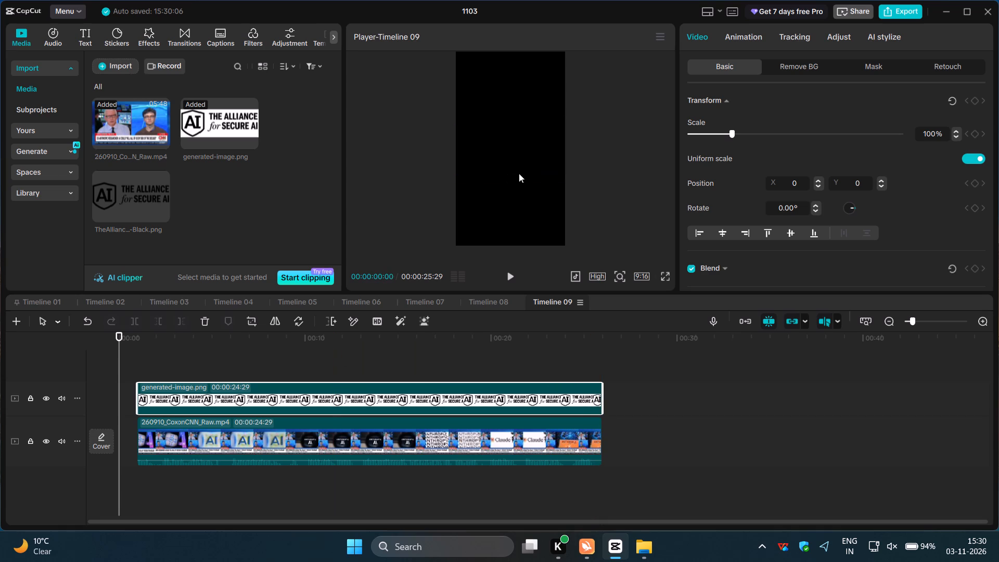
Scale the logo down to 44% and place it below the video in the frame.
{"action": "left_click", "coordinate": [198, 361]}
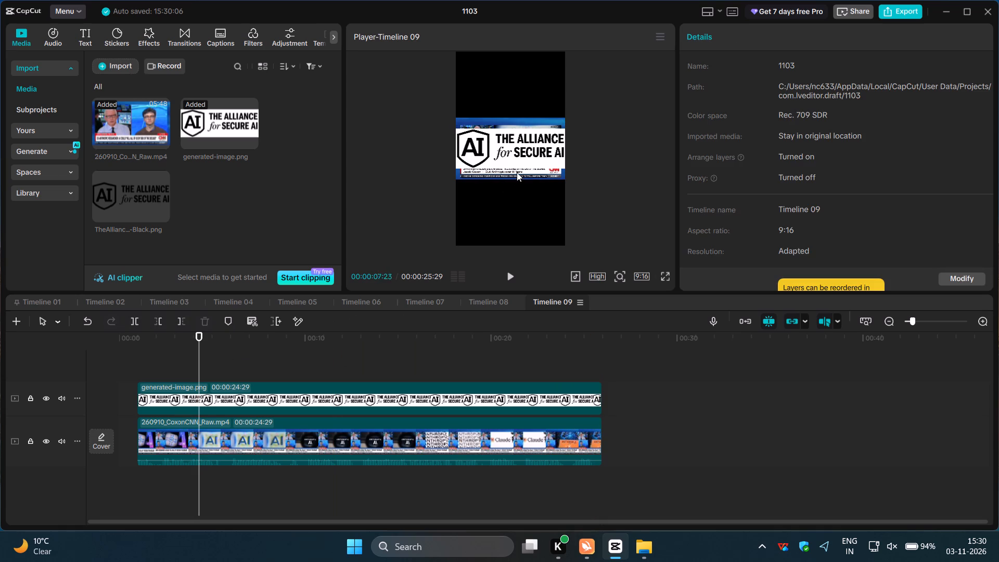
{"action": "left_click", "coordinate": [516, 158]}
{"action": "left_click_drag", "start_coordinate": [457, 127], "coordinate": [472, 142]}
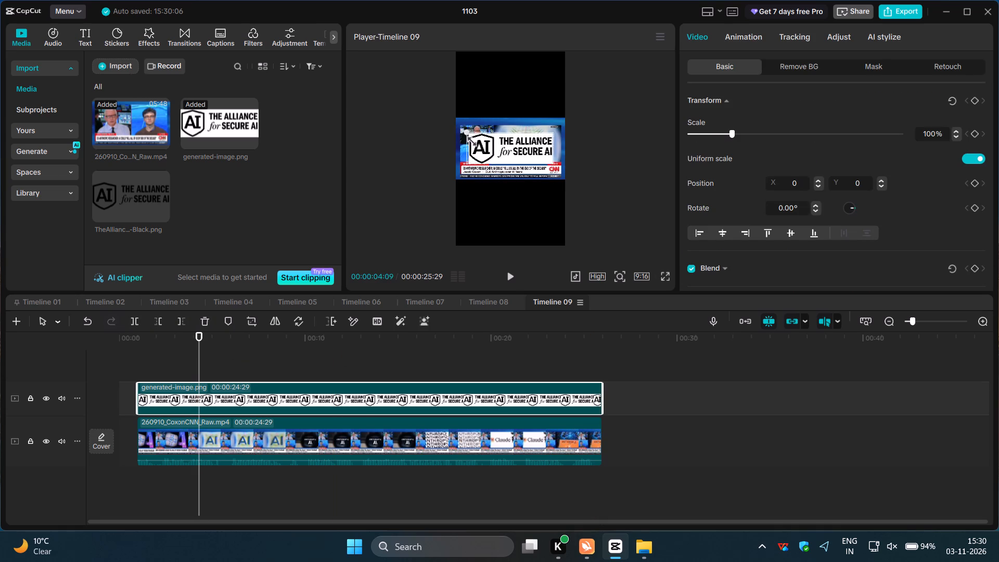
{"action": "left_click_drag", "start_coordinate": [472, 142], "coordinate": [495, 154]}
{"action": "left_click_drag", "start_coordinate": [506, 149], "coordinate": [510, 204]}
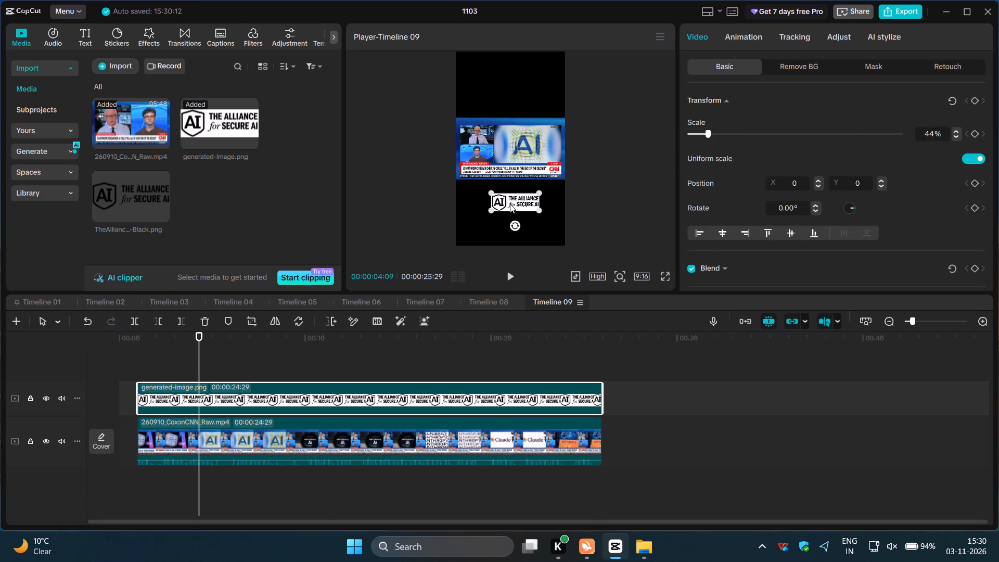
{"action": "left_click_drag", "start_coordinate": [510, 204], "coordinate": [507, 204]}
Move the video up in the frame to position X 0, Y 869 and scale it to 99%.
{"action": "left_click", "coordinate": [496, 152]}
{"action": "left_click_drag", "start_coordinate": [496, 152], "coordinate": [499, 135]}
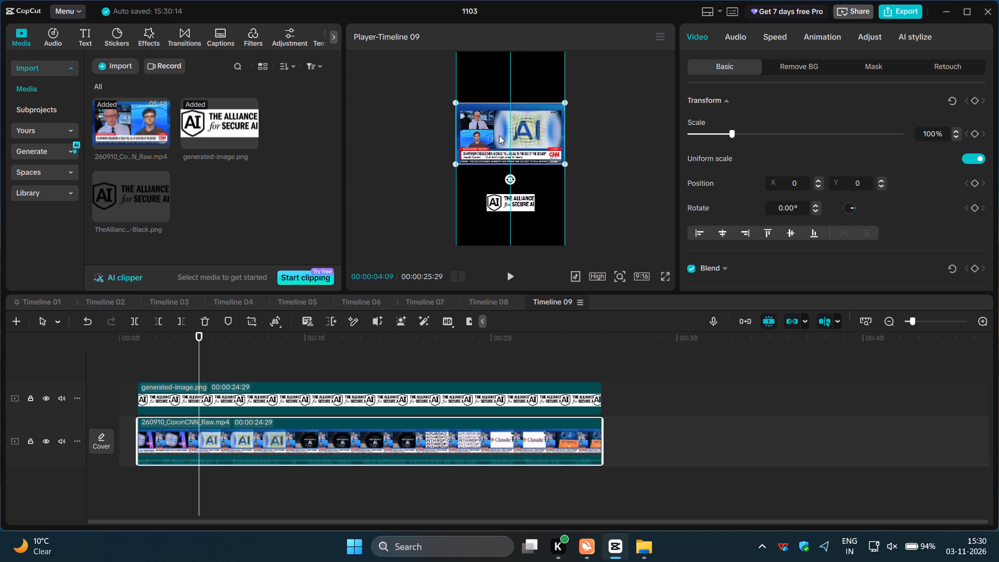
{"action": "left_click_drag", "start_coordinate": [499, 135], "coordinate": [498, 109]}
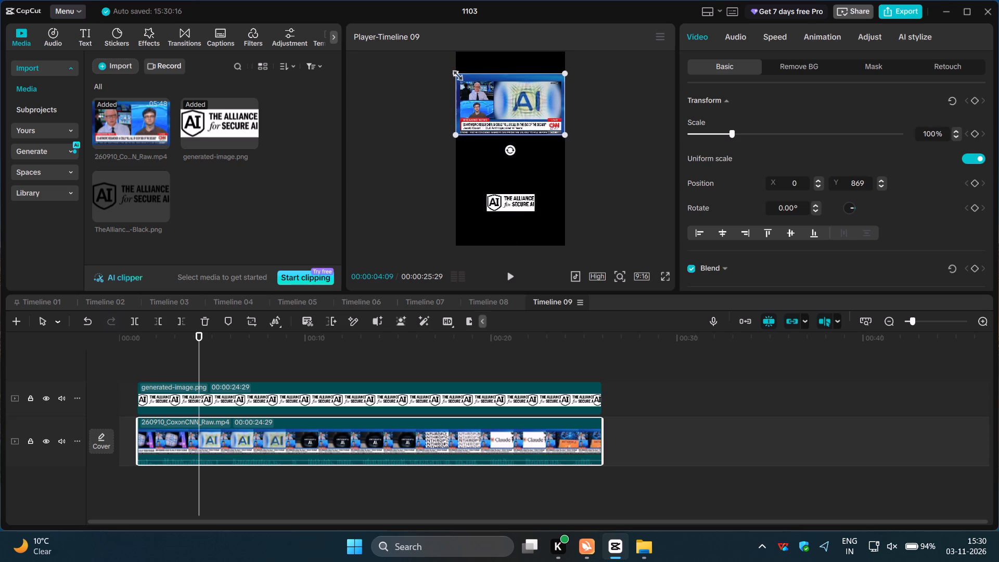
{"action": "left_click_drag", "start_coordinate": [453, 73], "coordinate": [448, 73]}
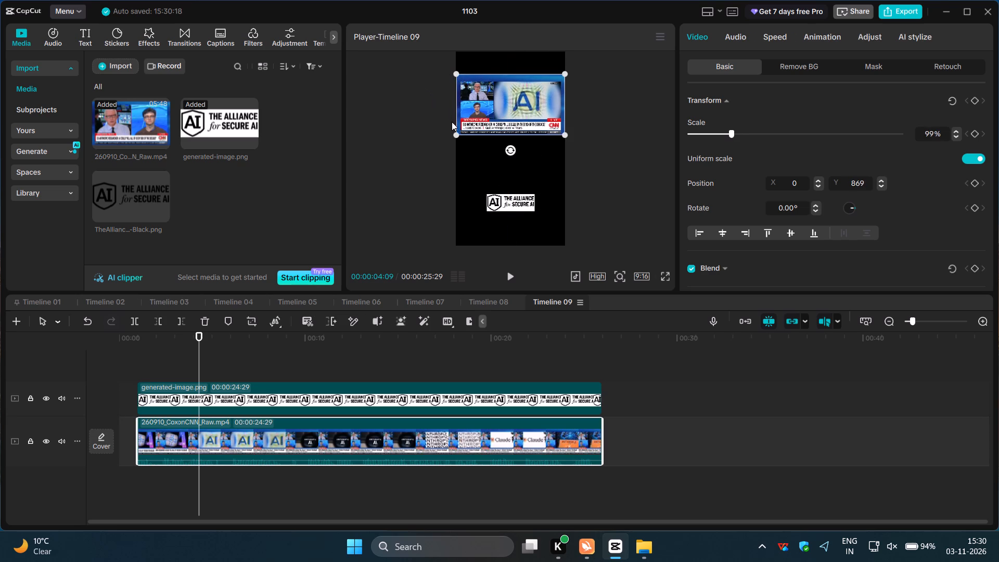
{"action": "left_click", "coordinate": [455, 131]}
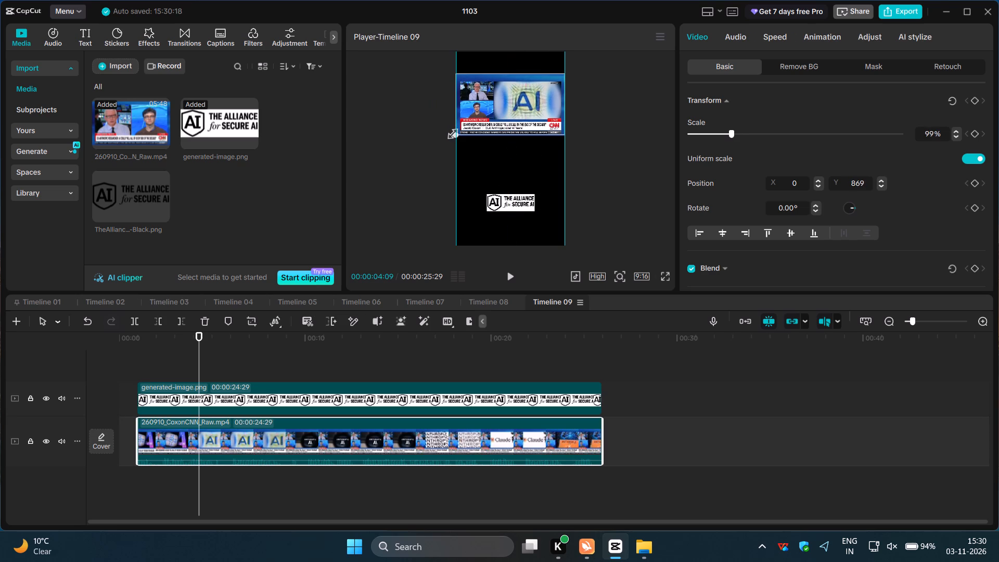
Raise the logo to position X 0, Y -734, centred below the video.
{"action": "left_click", "coordinate": [515, 202]}
{"action": "left_click_drag", "start_coordinate": [513, 202], "coordinate": [510, 189]}
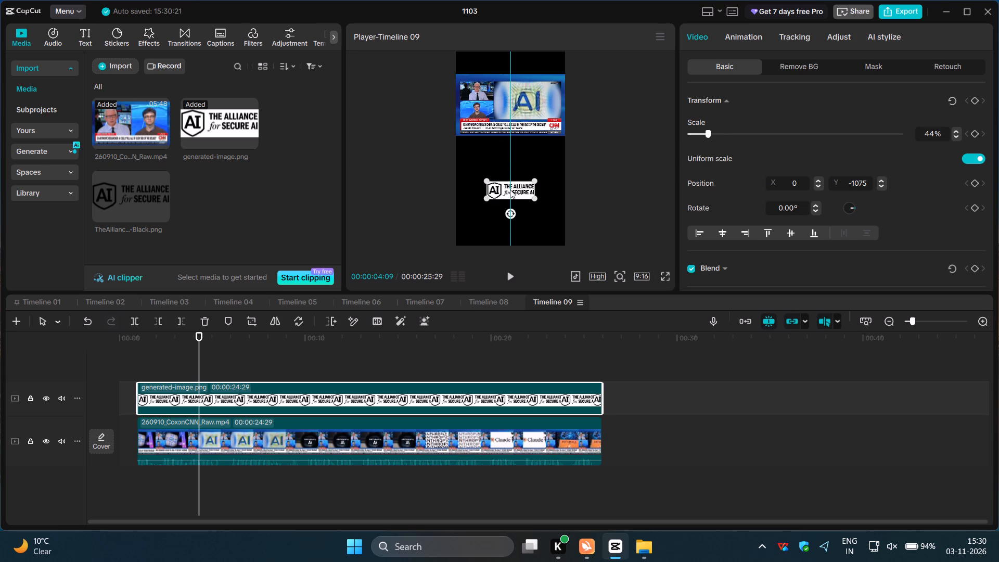
{"action": "left_click_drag", "start_coordinate": [510, 189], "coordinate": [510, 186]}
{"action": "left_click", "coordinate": [498, 111]}
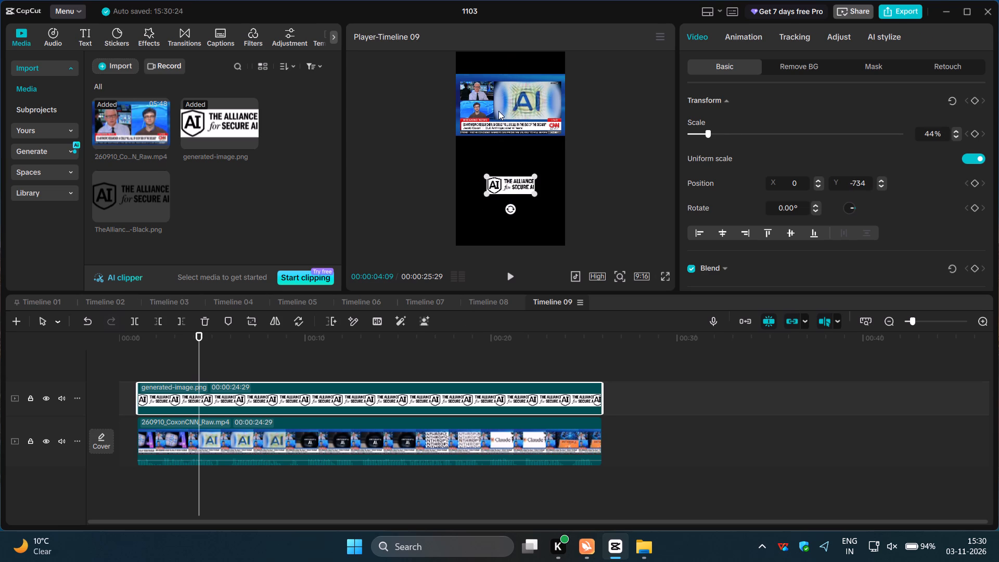
{"action": "left_click", "coordinate": [613, 138]}
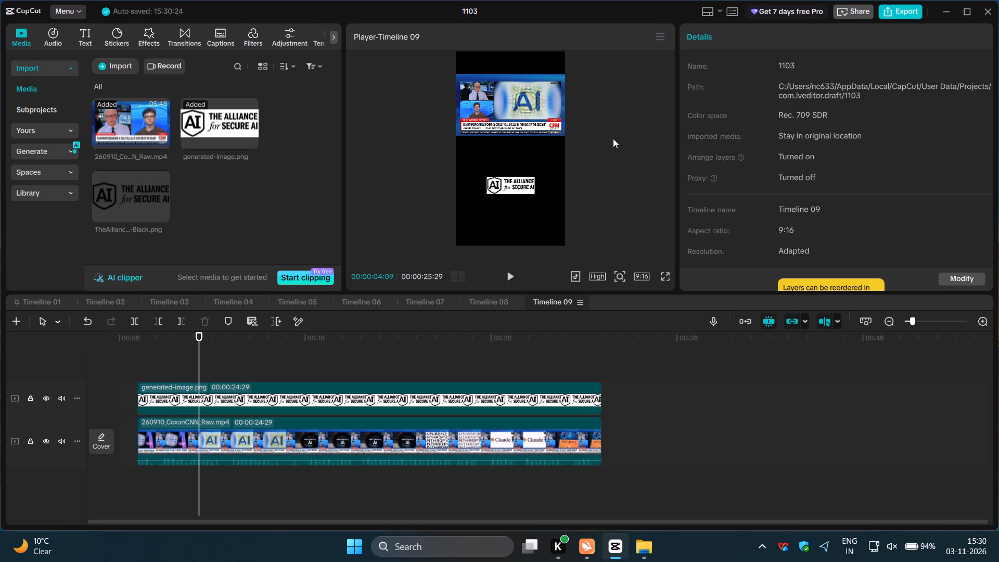
Review the video and logo layout from start to end of Timeline 09, including a full-screen check at 00:00:14:00.
{"action": "left_click", "coordinate": [158, 374]}
{"action": "left_click_drag", "start_coordinate": [140, 371], "coordinate": [122, 368]}
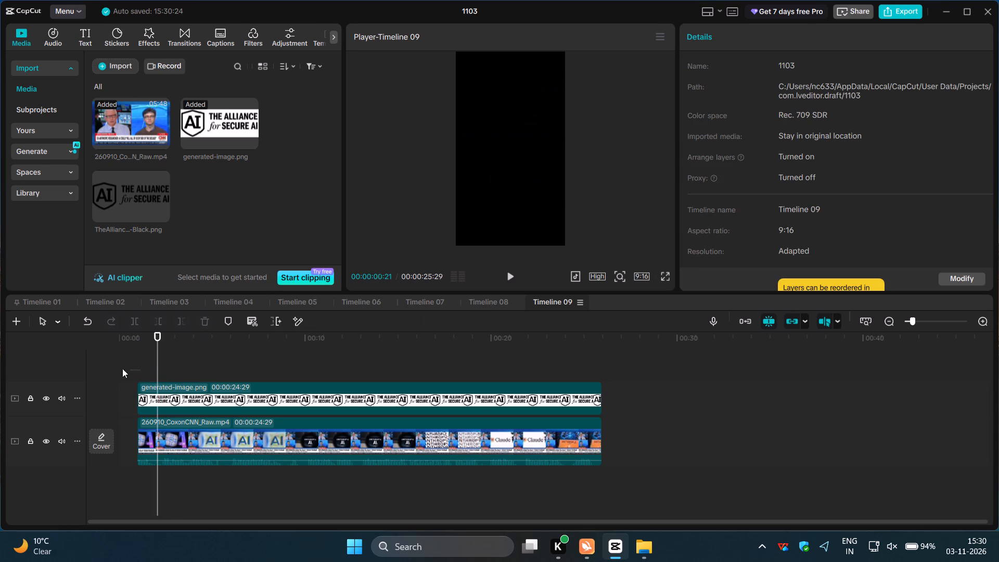
{"action": "left_click_drag", "start_coordinate": [122, 368], "coordinate": [117, 368]}
{"action": "left_click", "coordinate": [106, 368]}
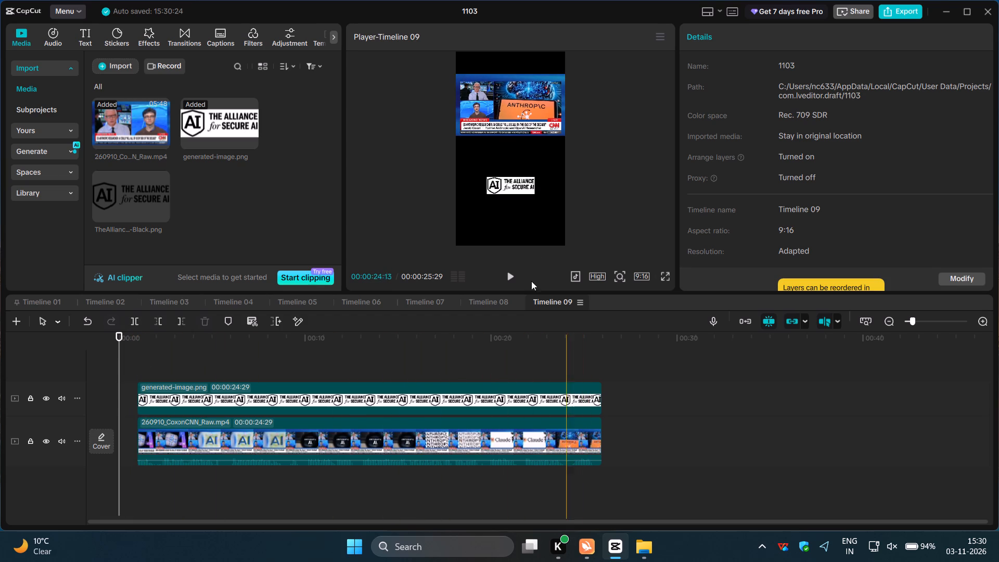
{"action": "left_click", "coordinate": [518, 185]}
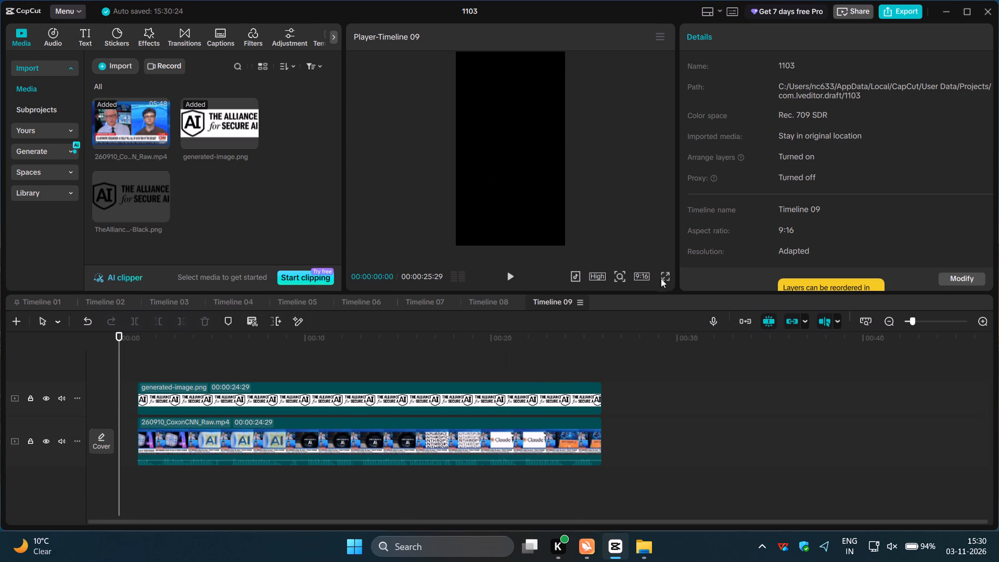
{"action": "left_click", "coordinate": [379, 361]}
{"action": "left_click", "coordinate": [666, 271]}
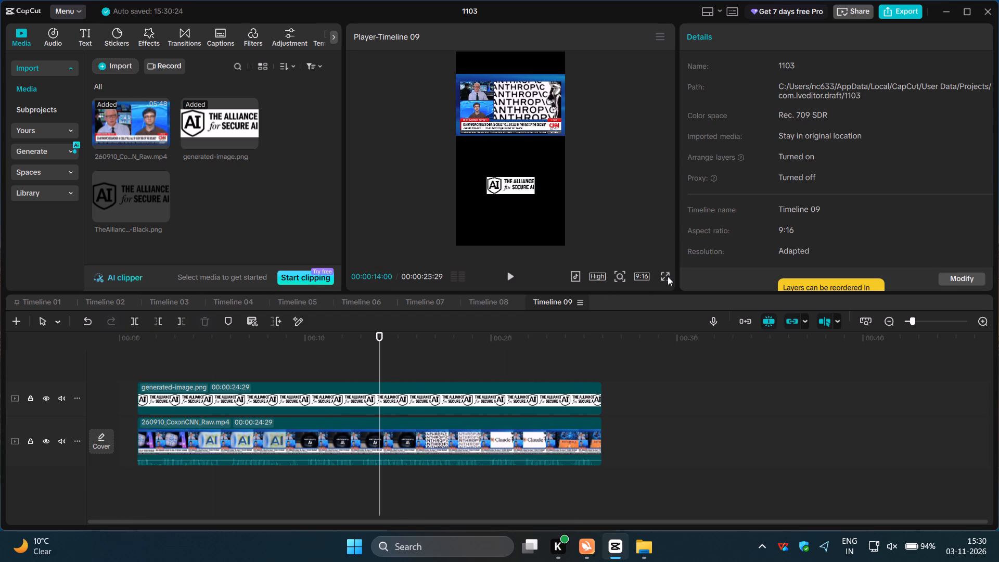
{"action": "left_click", "coordinate": [669, 276]}
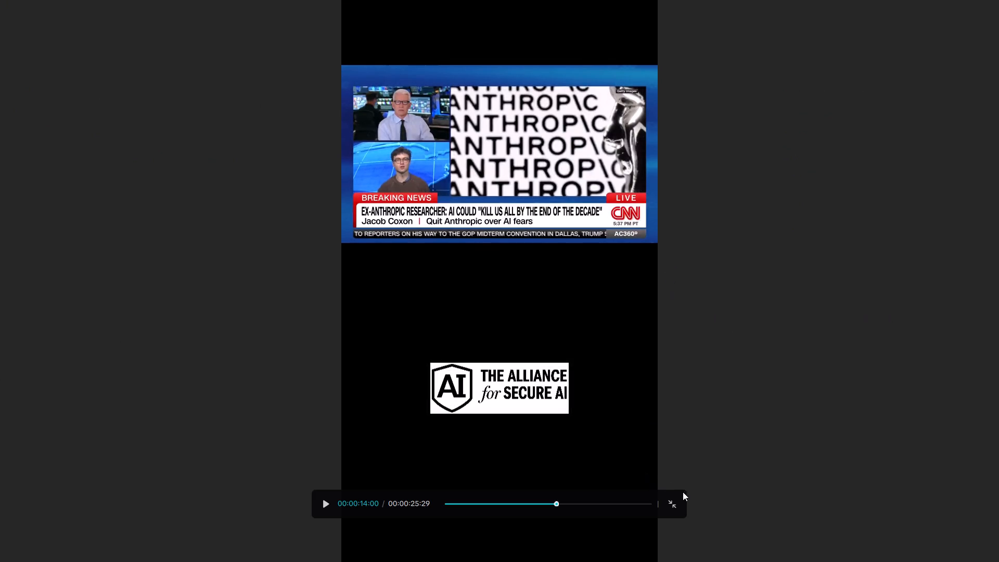
{"action": "left_click", "coordinate": [675, 499]}
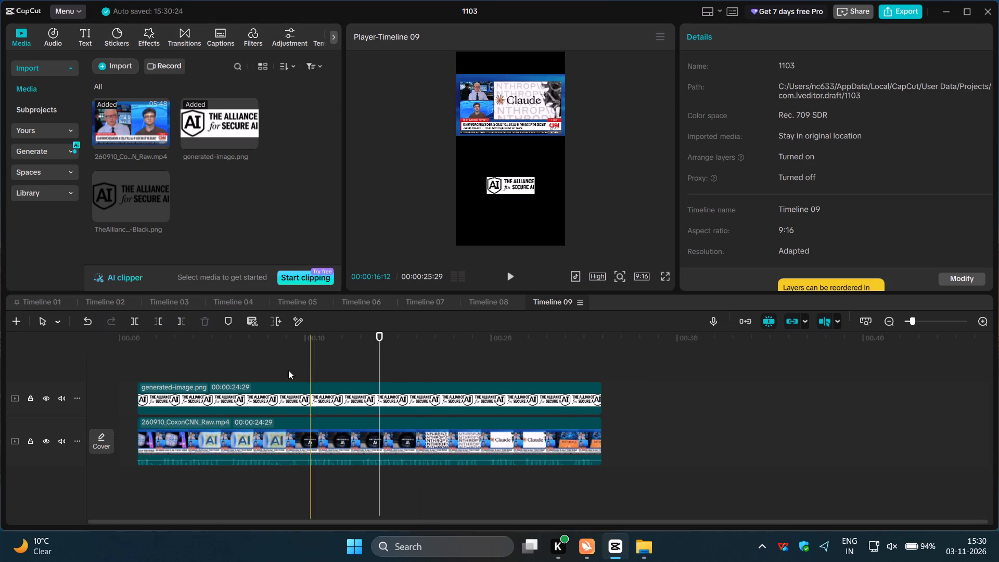
{"action": "left_click", "coordinate": [129, 347]}
{"action": "left_click_drag", "start_coordinate": [129, 347], "coordinate": [634, 380]}
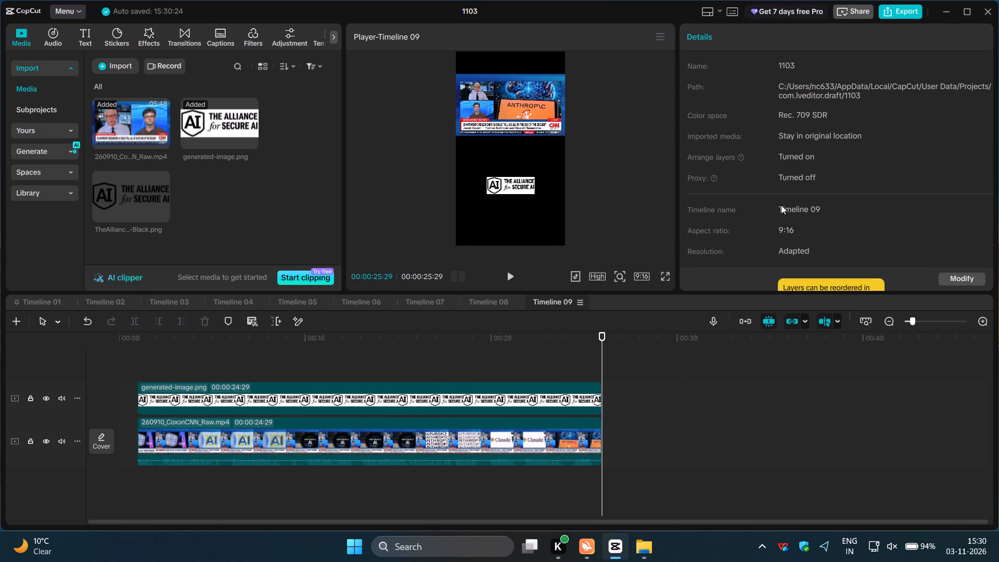
Export Timeline 09 with the frame rate set to 60fps, keeping the other export settings as they are.
{"action": "left_click", "coordinate": [915, 11]}
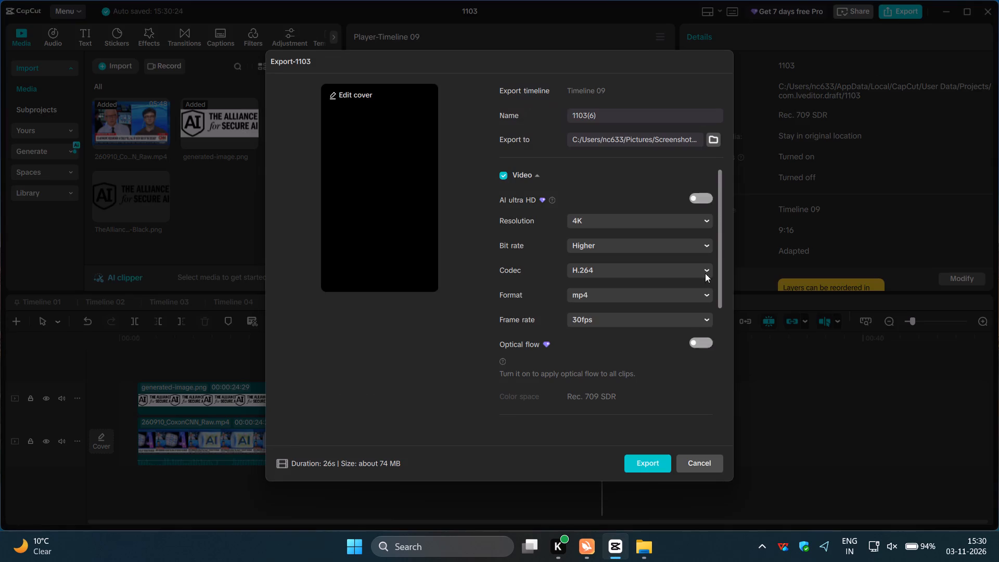
{"action": "left_click", "coordinate": [676, 323]}
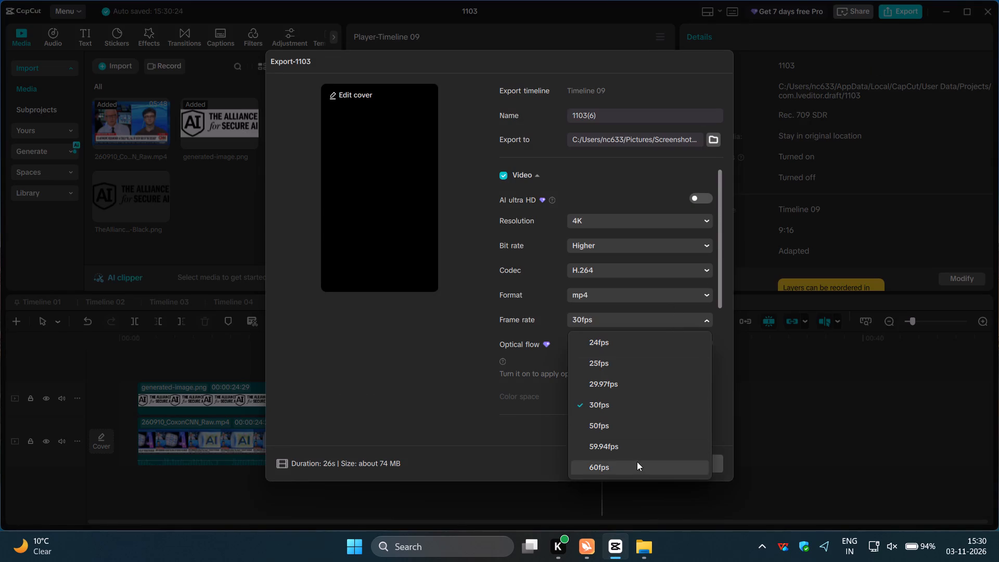
{"action": "left_click", "coordinate": [637, 462]}
{"action": "left_click", "coordinate": [637, 462]}
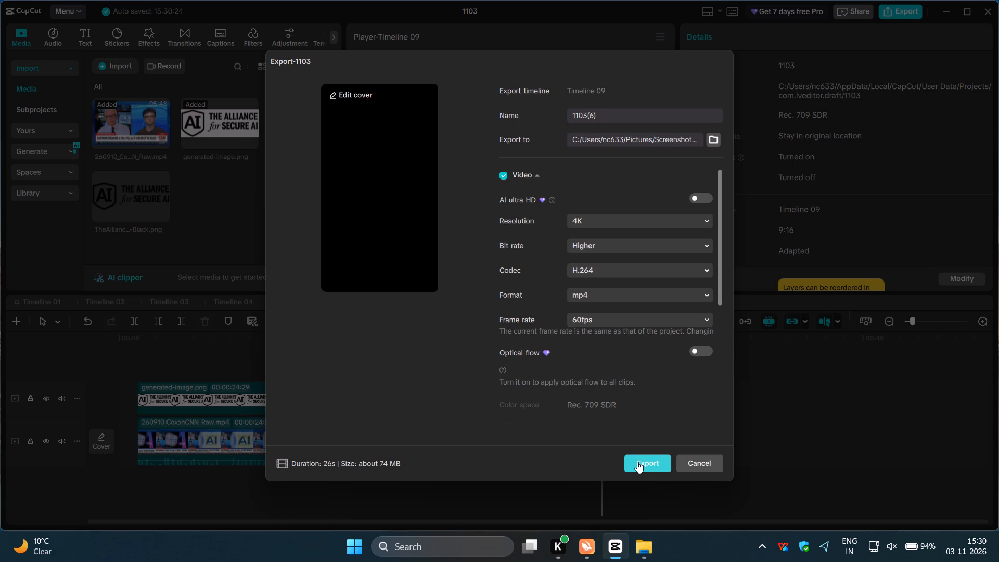
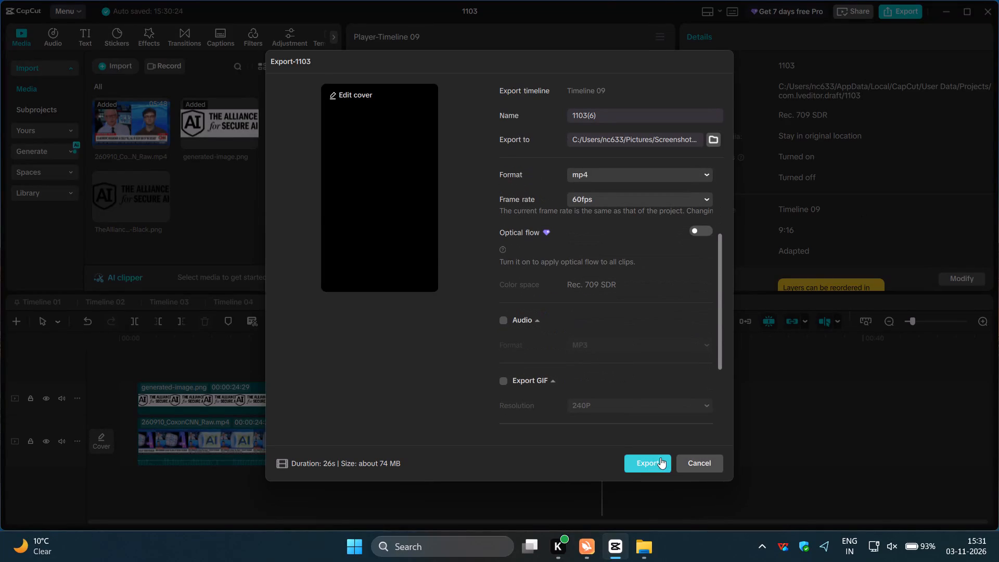
Start exporting Timeline 09 as an mp4 video with the current 60fps export settings.
{"action": "left_click", "coordinate": [660, 457]}
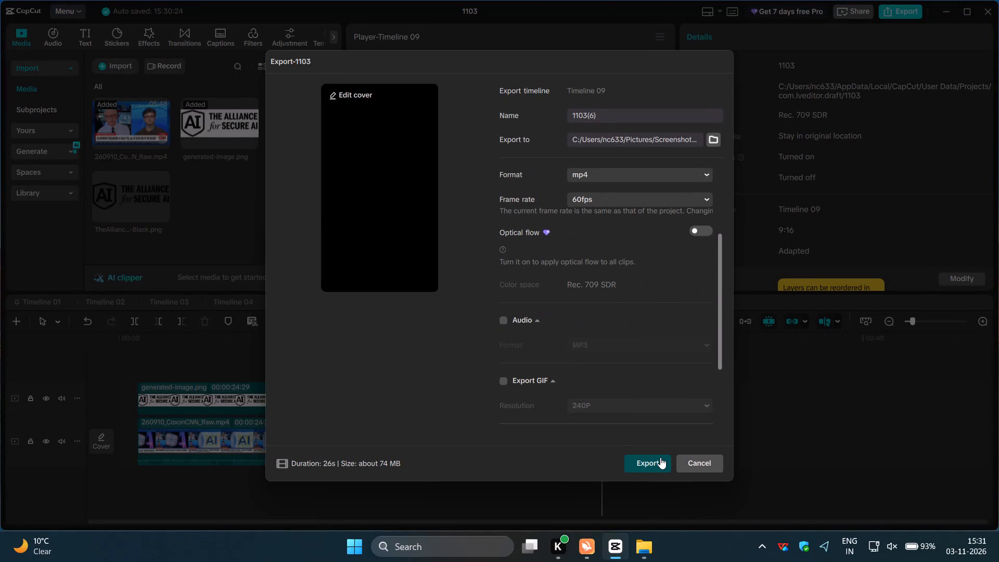
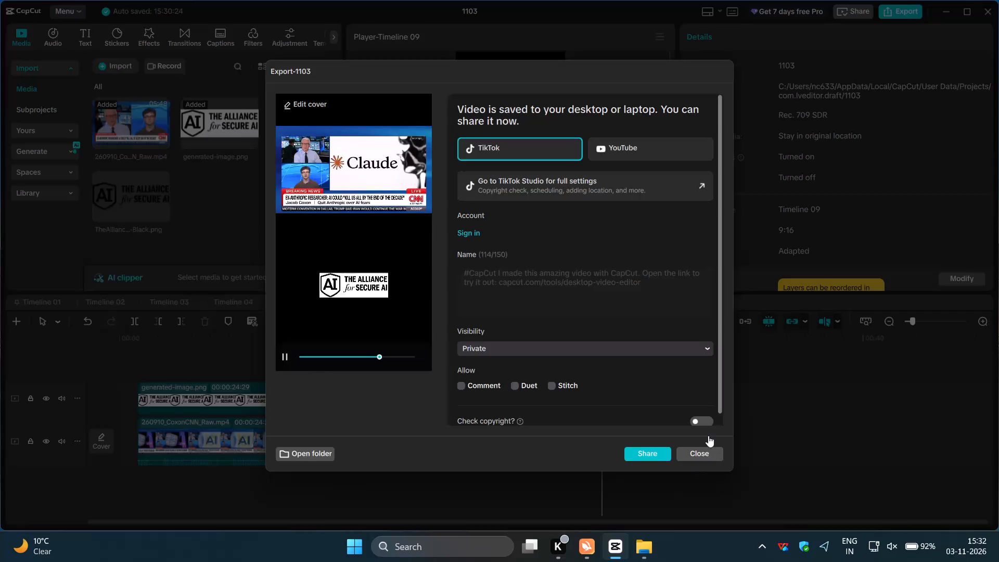
Close the finished Timeline 09 export window without sharing the video.
{"action": "left_click", "coordinate": [708, 455]}
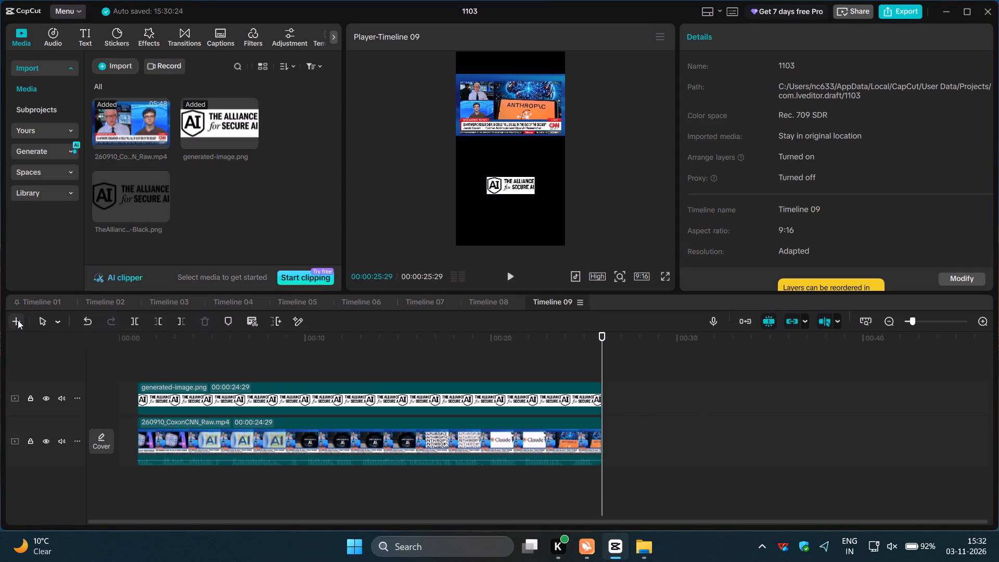
Create a new timeline, Timeline 10, and add 260910_CoxonCNN_Raw.mp4 to it.
{"action": "left_click", "coordinate": [18, 320]}
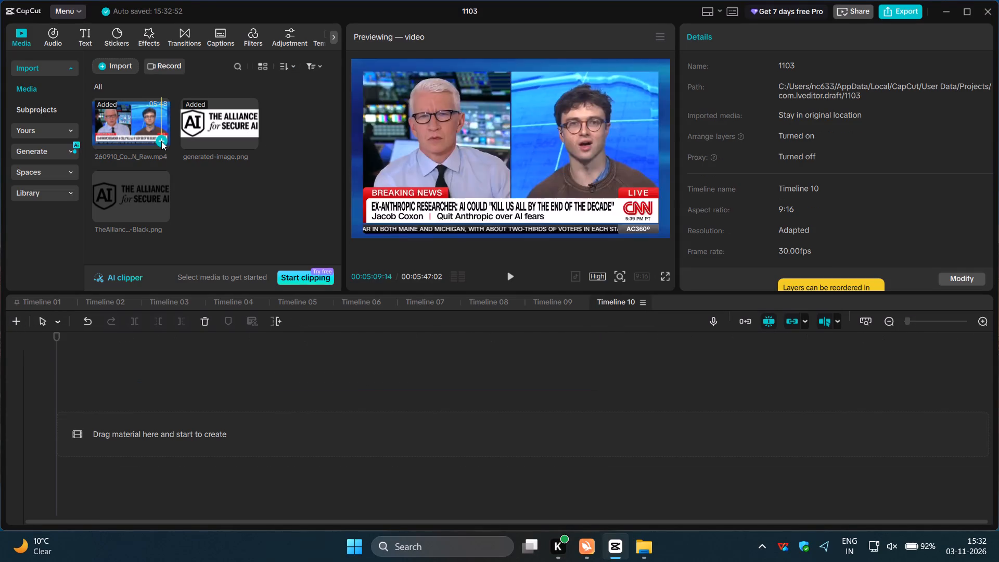
{"action": "left_click", "coordinate": [161, 141]}
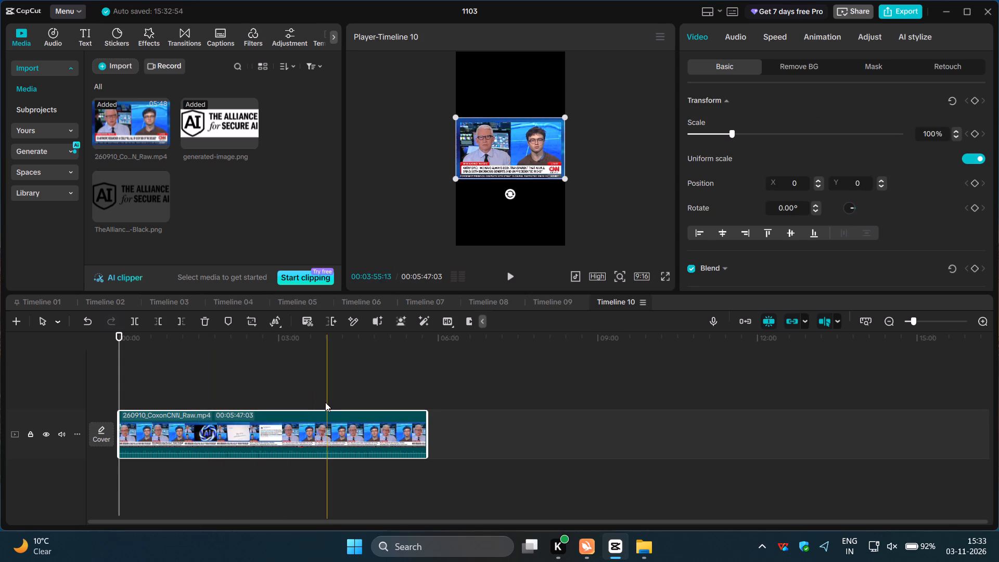
Split the CoxonCNN clip at about 00:02:36:29 and 00:02:59:21, and delete the parts before and after that section.
{"action": "left_click", "coordinate": [259, 405]}
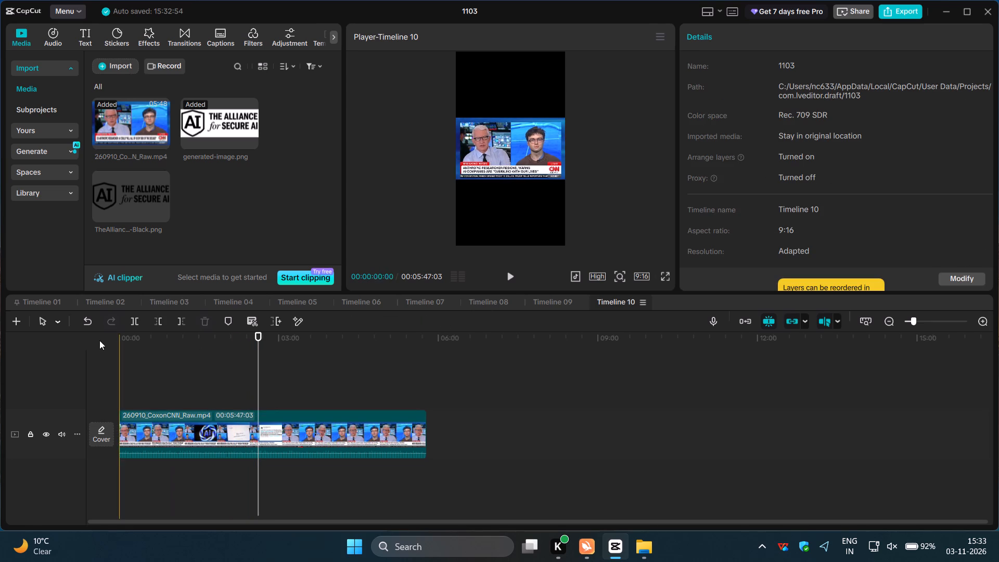
{"action": "left_click", "coordinate": [130, 320]}
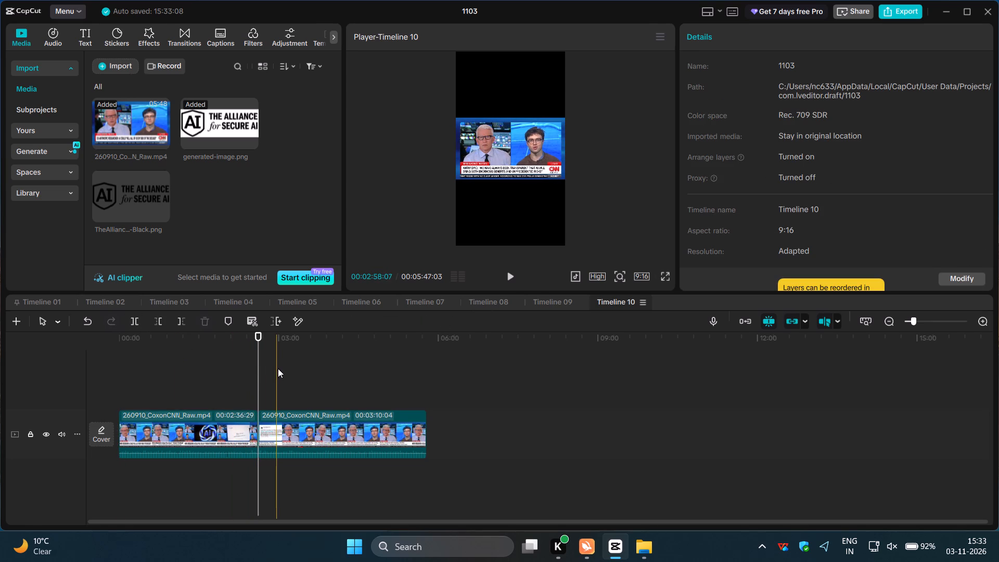
{"action": "left_click", "coordinate": [278, 369]}
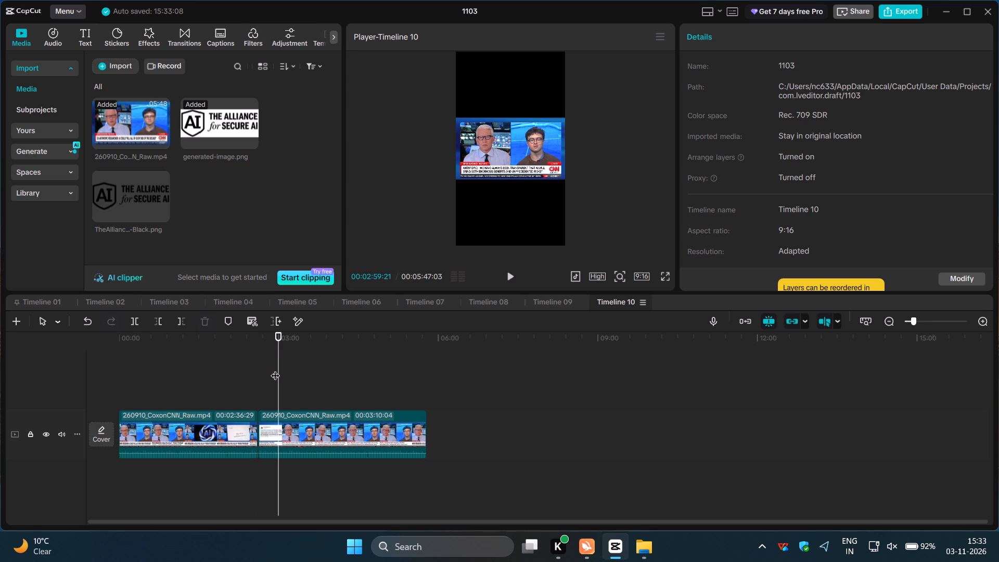
{"action": "left_click", "coordinate": [140, 320]}
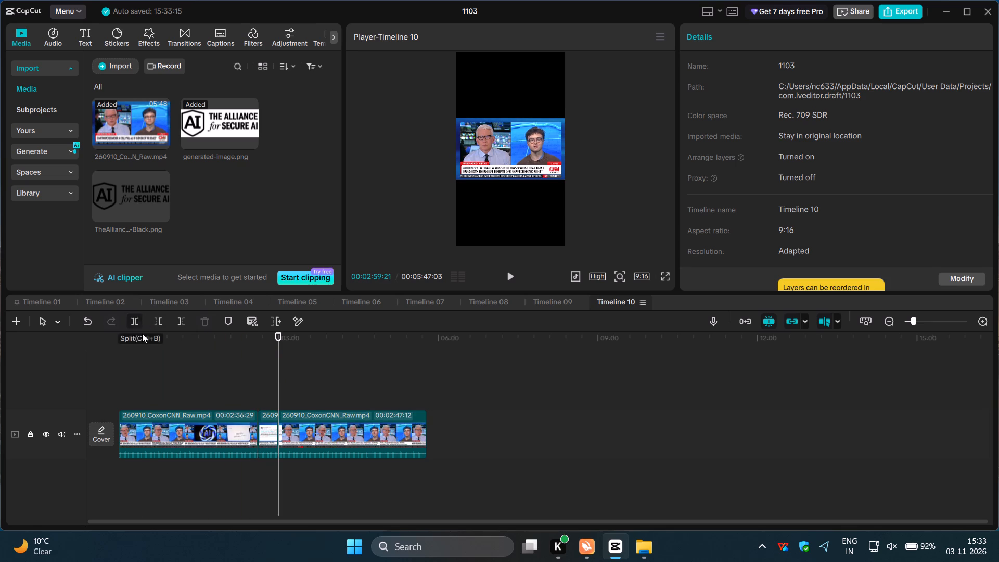
{"action": "left_click", "coordinate": [150, 427]}
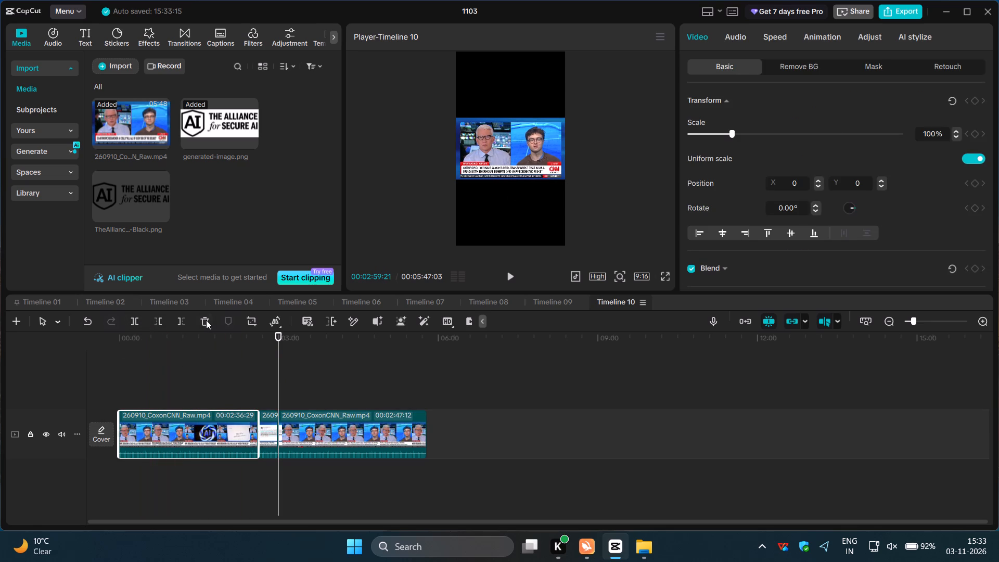
{"action": "left_click", "coordinate": [207, 320]}
{"action": "left_click", "coordinate": [304, 426]}
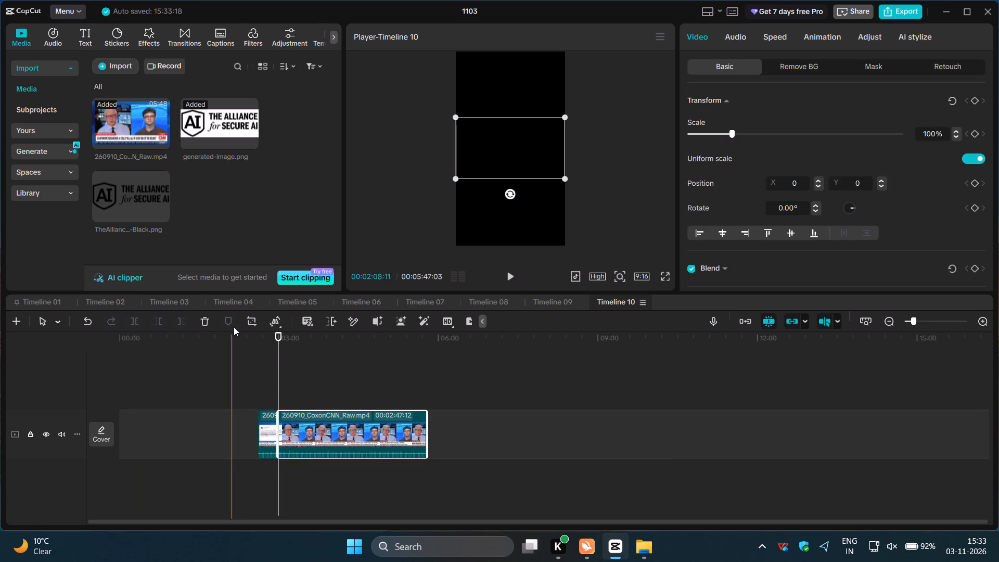
{"action": "left_click", "coordinate": [205, 318]}
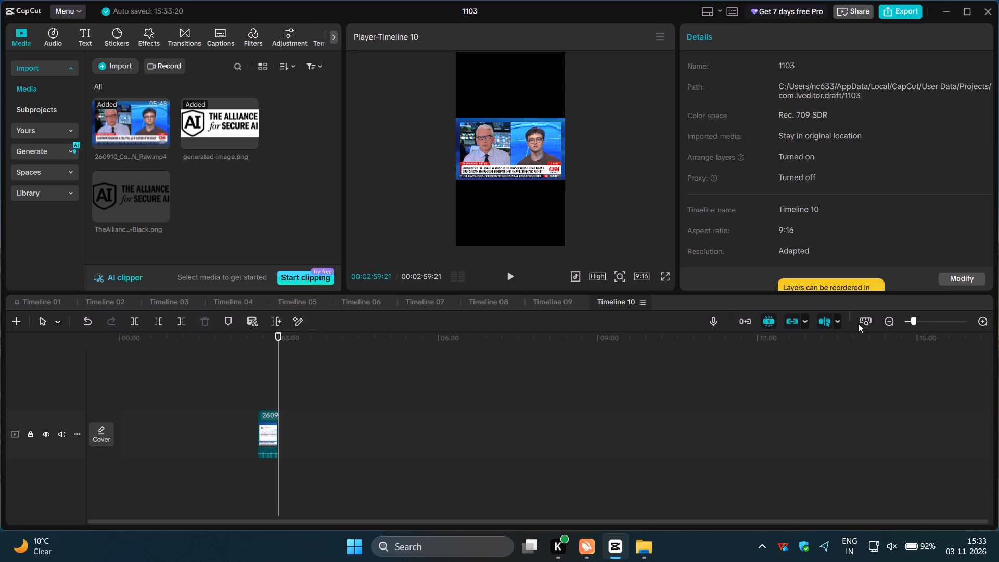
Move the remaining CoxonCNN section near the start of the timeline, beginning at about 00:00:00:23.
{"action": "left_click", "coordinate": [866, 323]}
{"action": "left_click_drag", "start_coordinate": [755, 437], "coordinate": [558, 457]}
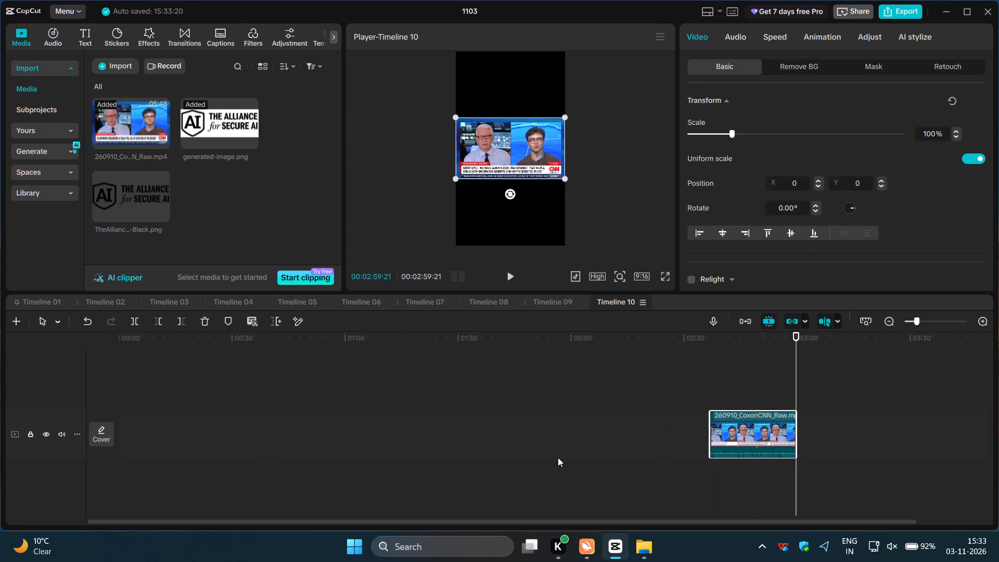
{"action": "left_click_drag", "start_coordinate": [558, 457], "coordinate": [186, 440]}
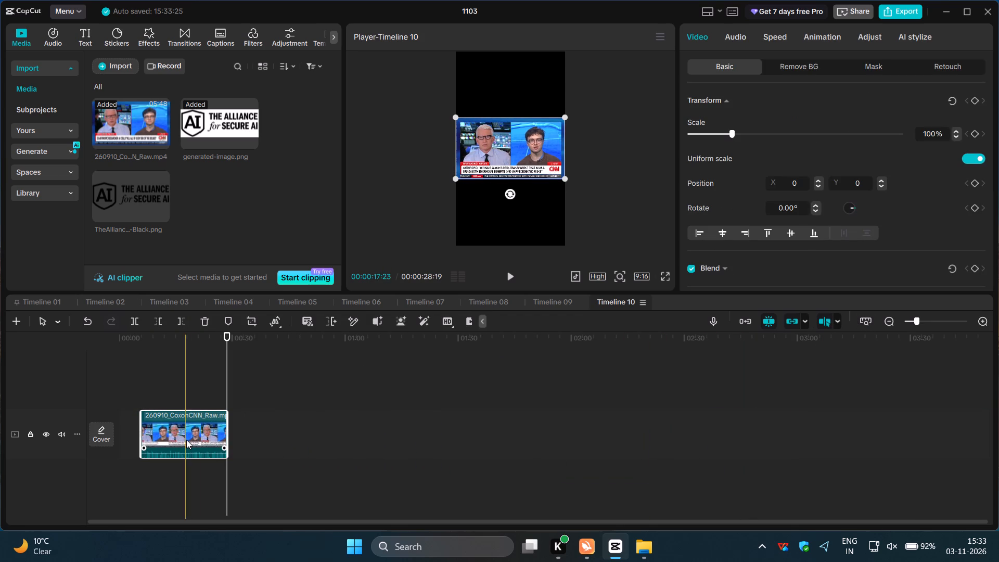
{"action": "left_click", "coordinate": [865, 317]}
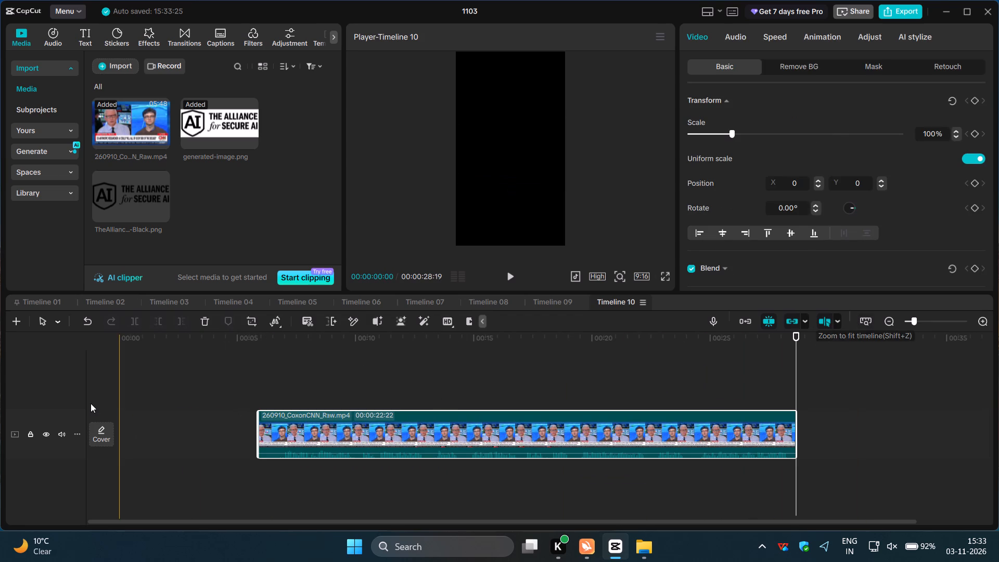
{"action": "left_click", "coordinate": [91, 403]}
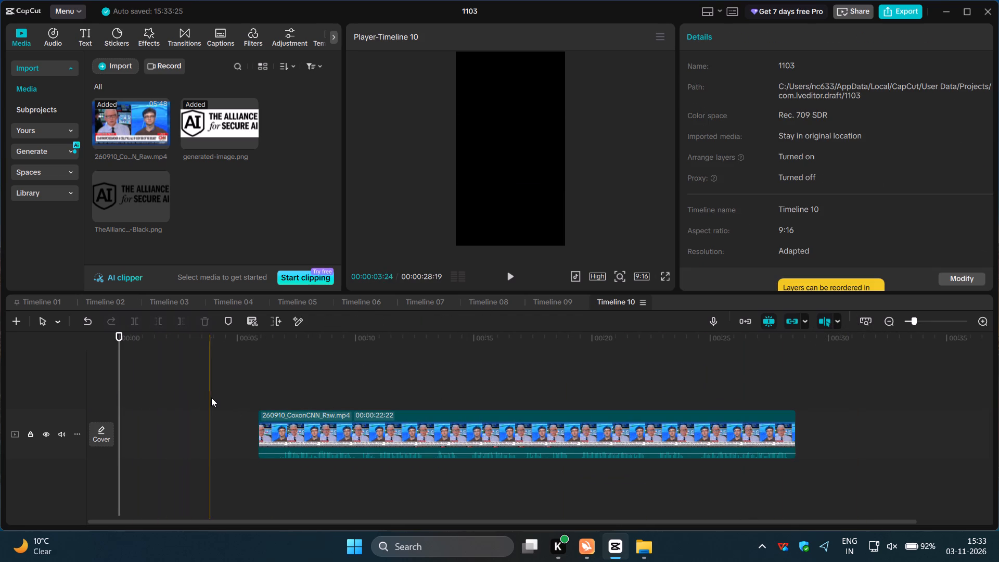
{"action": "left_click_drag", "start_coordinate": [364, 423], "coordinate": [363, 424]}
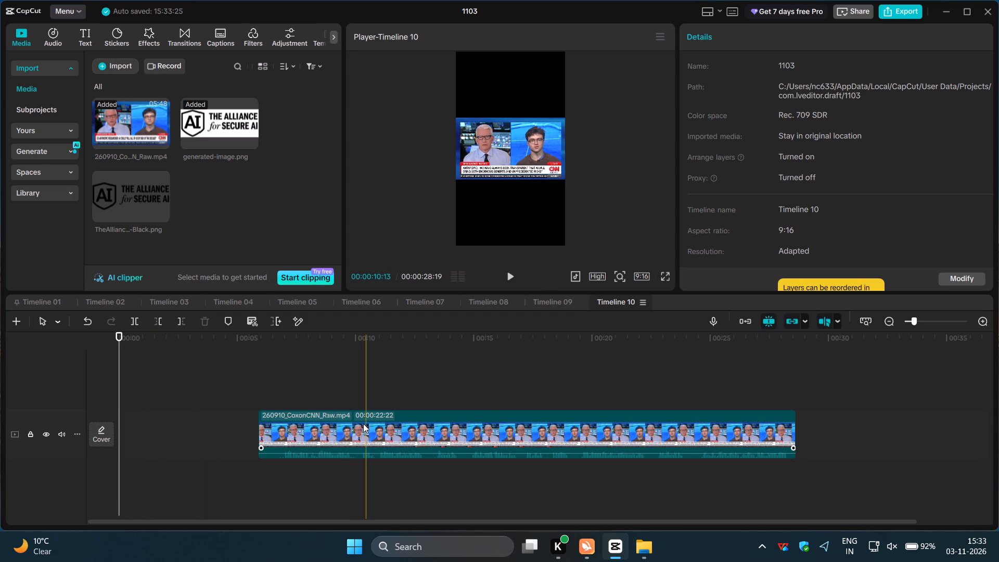
{"action": "left_click_drag", "start_coordinate": [363, 424], "coordinate": [301, 430]}
{"action": "left_click", "coordinate": [301, 430]}
{"action": "left_click_drag", "start_coordinate": [298, 429], "coordinate": [240, 435]}
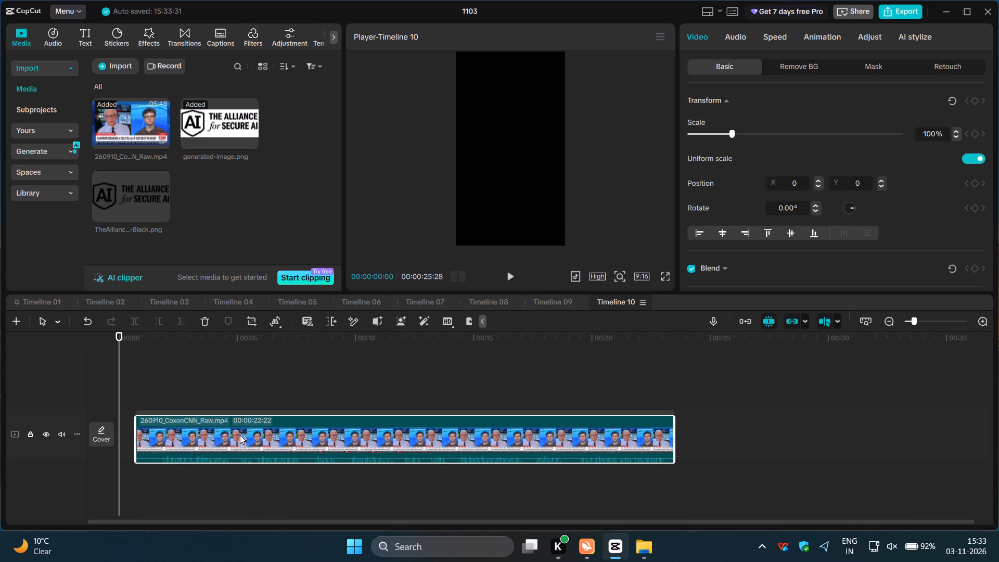
{"action": "left_click_drag", "start_coordinate": [240, 435], "coordinate": [240, 435]}
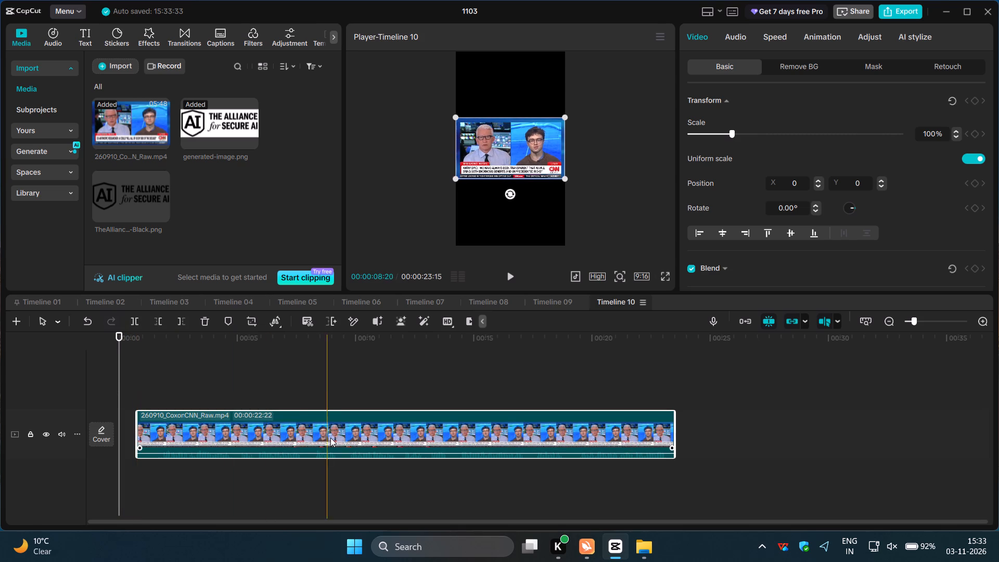
Add generated-image.png above the video and stretch it to match the CoxonCNN clip's full 00:00:22:22 length.
{"action": "left_click", "coordinate": [176, 390]}
{"action": "left_click_drag", "start_coordinate": [176, 390], "coordinate": [161, 388]}
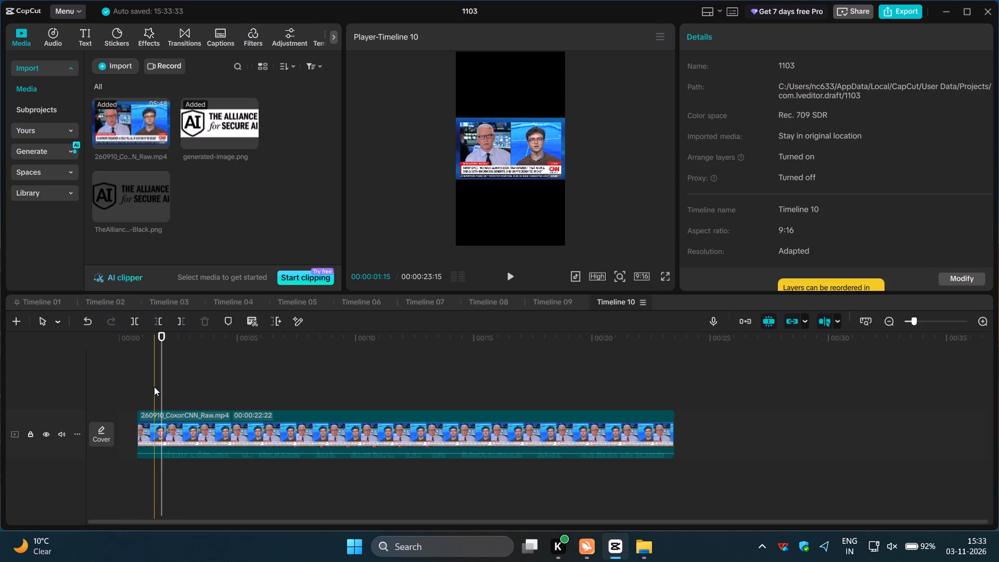
{"action": "left_click", "coordinate": [250, 139]}
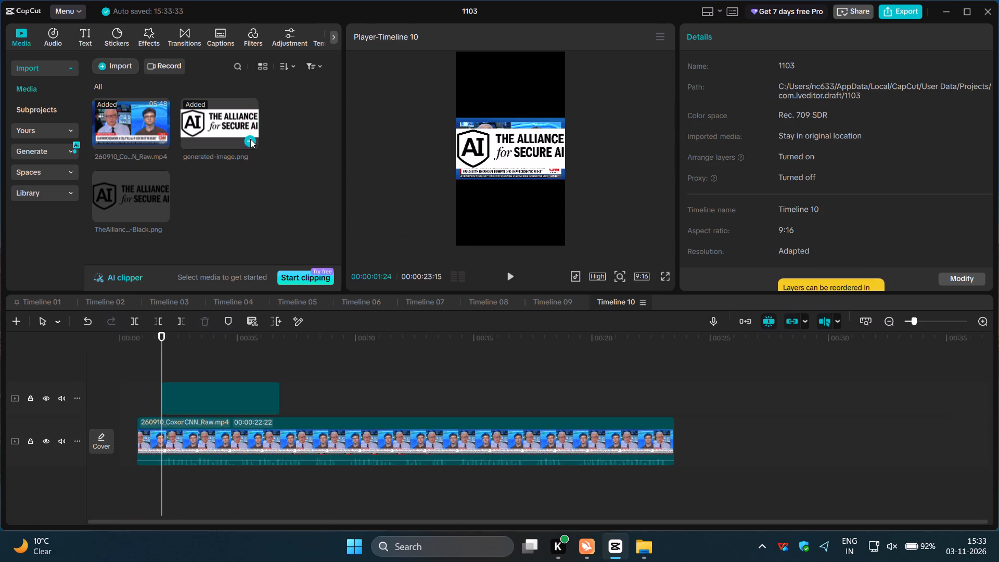
{"action": "left_click_drag", "start_coordinate": [194, 392], "coordinate": [178, 393]}
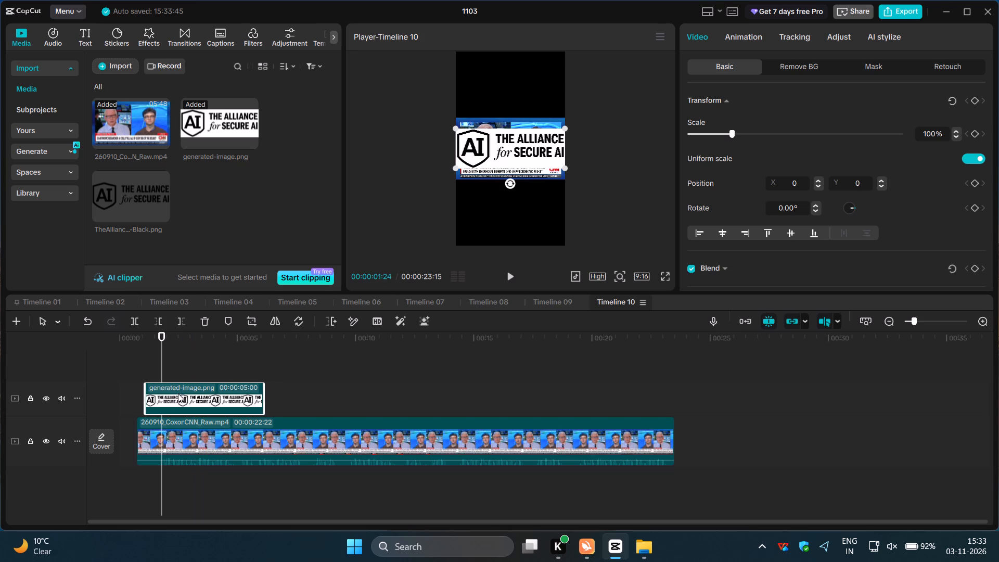
{"action": "left_click_drag", "start_coordinate": [178, 393], "coordinate": [175, 393]}
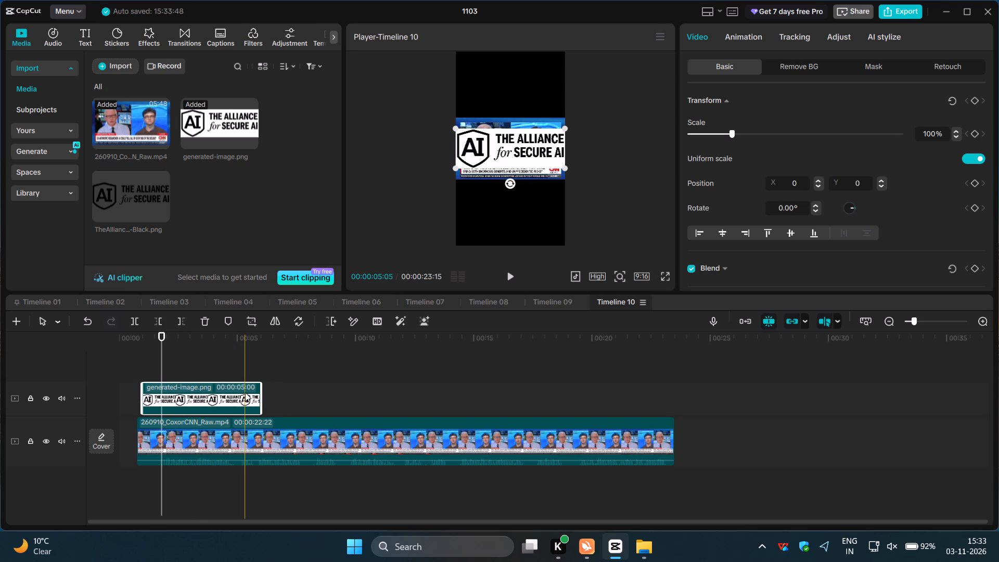
{"action": "left_click_drag", "start_coordinate": [263, 391], "coordinate": [624, 409]}
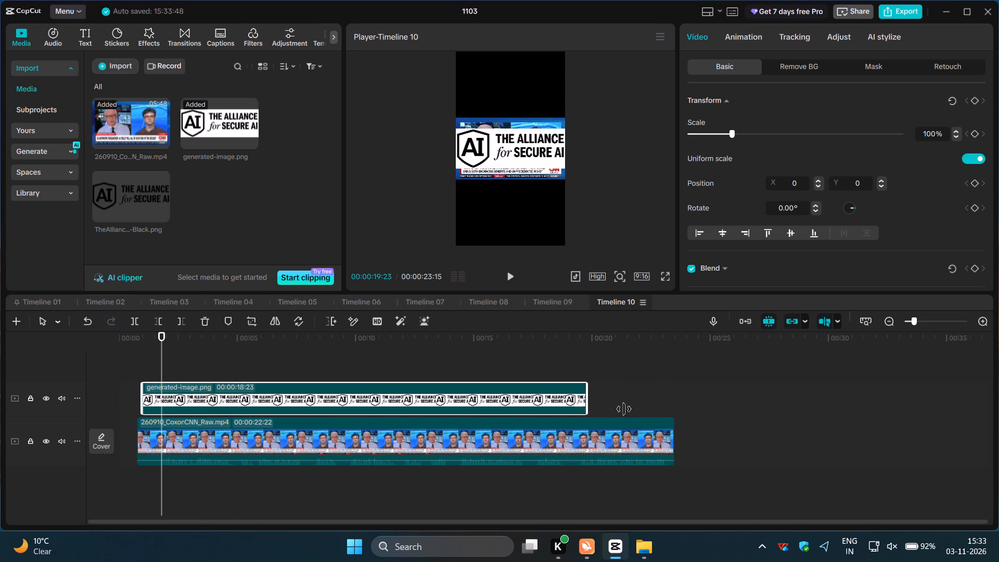
{"action": "left_click_drag", "start_coordinate": [624, 409], "coordinate": [671, 407]}
{"action": "left_click", "coordinate": [140, 388]}
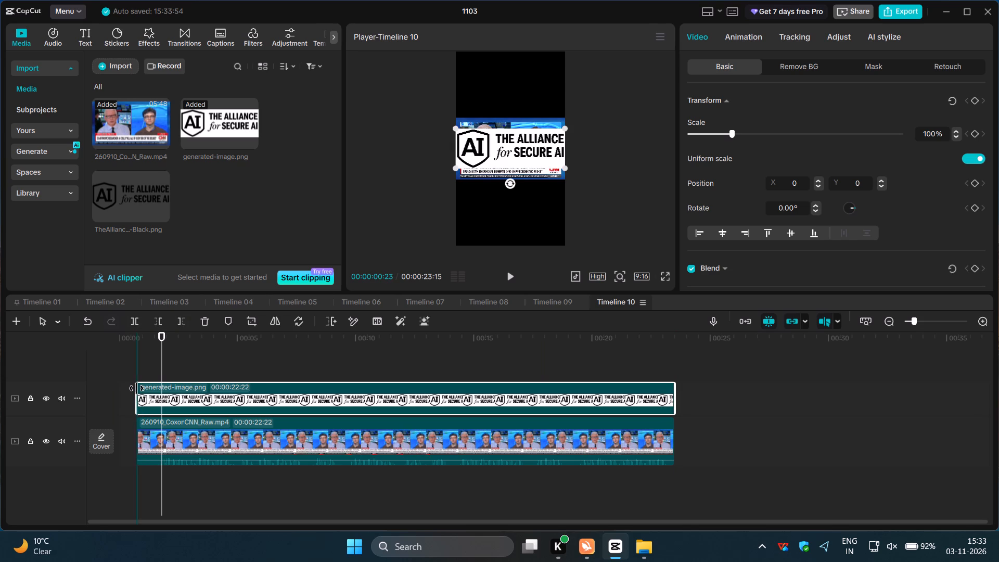
Scale The Alliance for Secure AI logo down to about 47% and place it just below the video.
{"action": "left_click", "coordinate": [148, 374]}
{"action": "left_click_drag", "start_coordinate": [147, 374], "coordinate": [138, 374]}
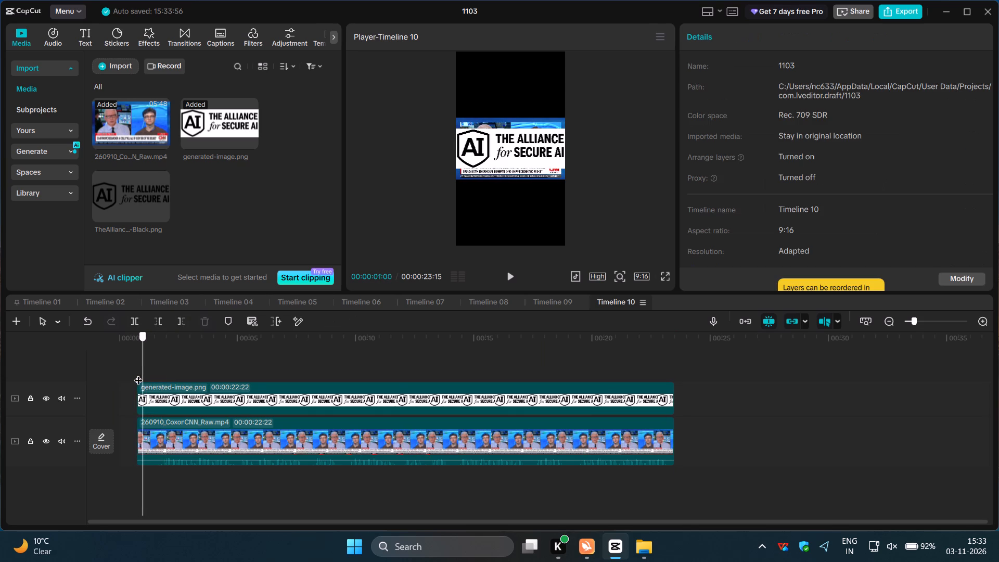
{"action": "left_click_drag", "start_coordinate": [138, 374], "coordinate": [136, 374]}
{"action": "left_click", "coordinate": [477, 155]}
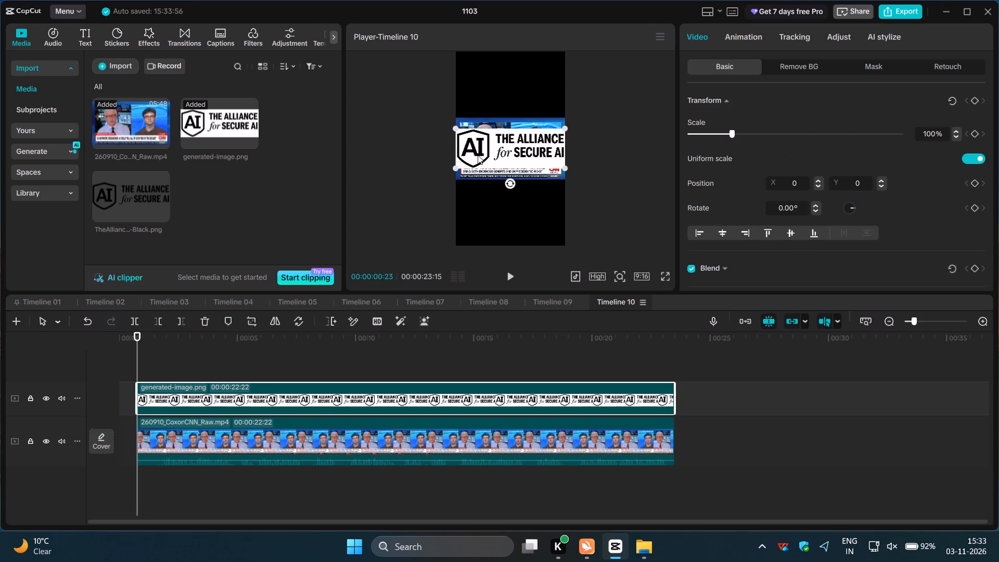
{"action": "left_click_drag", "start_coordinate": [455, 126], "coordinate": [495, 144]}
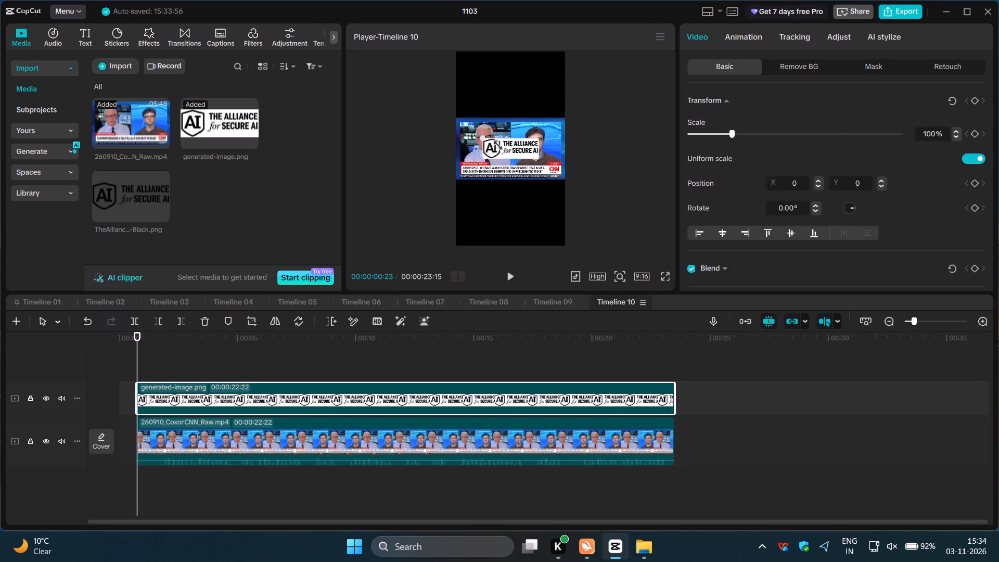
{"action": "left_click_drag", "start_coordinate": [495, 144], "coordinate": [497, 145]}
{"action": "left_click_drag", "start_coordinate": [510, 150], "coordinate": [515, 196]}
Raise the CNN video in the vertical frame to about Y 817, keeping it centred at X 0.
{"action": "left_click", "coordinate": [483, 121]}
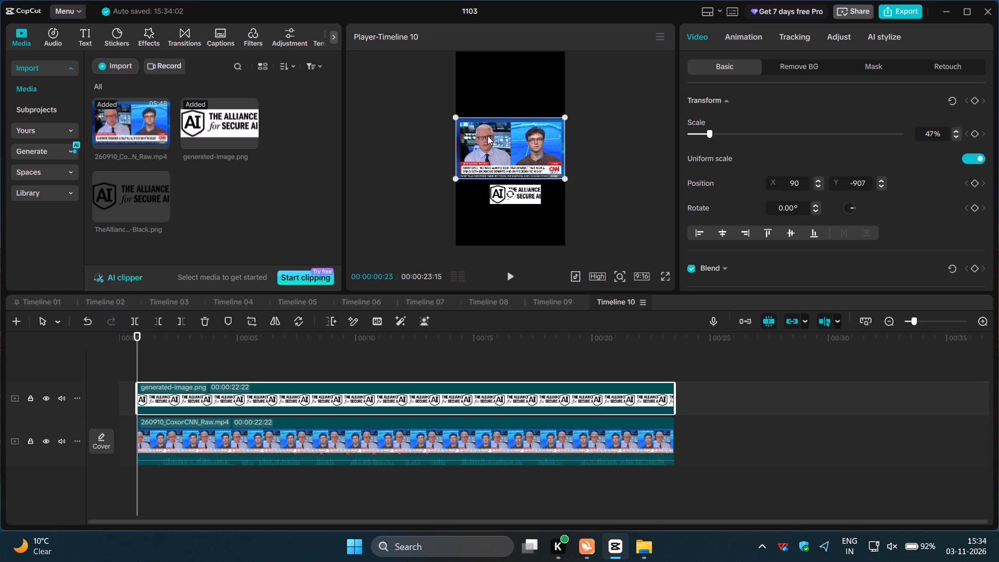
{"action": "left_click_drag", "start_coordinate": [488, 139], "coordinate": [489, 98]}
Centre the logo horizontally at X 0 and raise it into the black area beneath the video.
{"action": "left_click", "coordinate": [514, 193]}
{"action": "left_click_drag", "start_coordinate": [512, 193], "coordinate": [506, 176]}
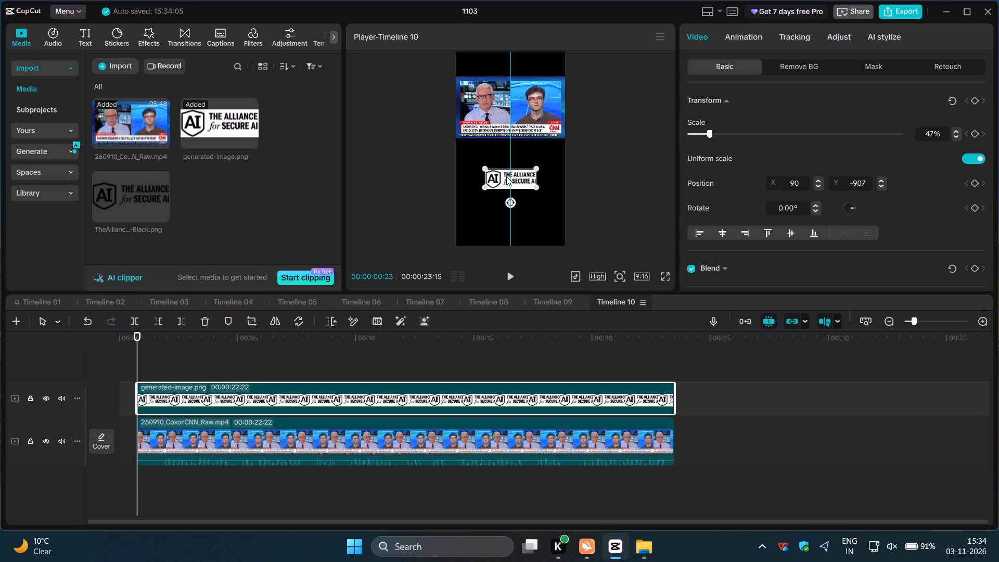
{"action": "left_click_drag", "start_coordinate": [506, 176], "coordinate": [504, 183]}
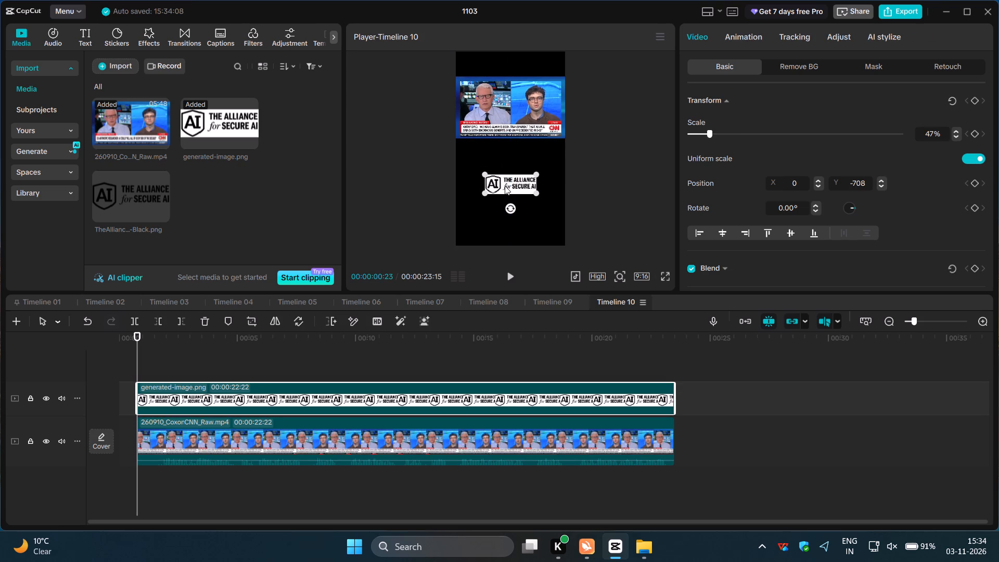
{"action": "left_click", "coordinate": [505, 186]}
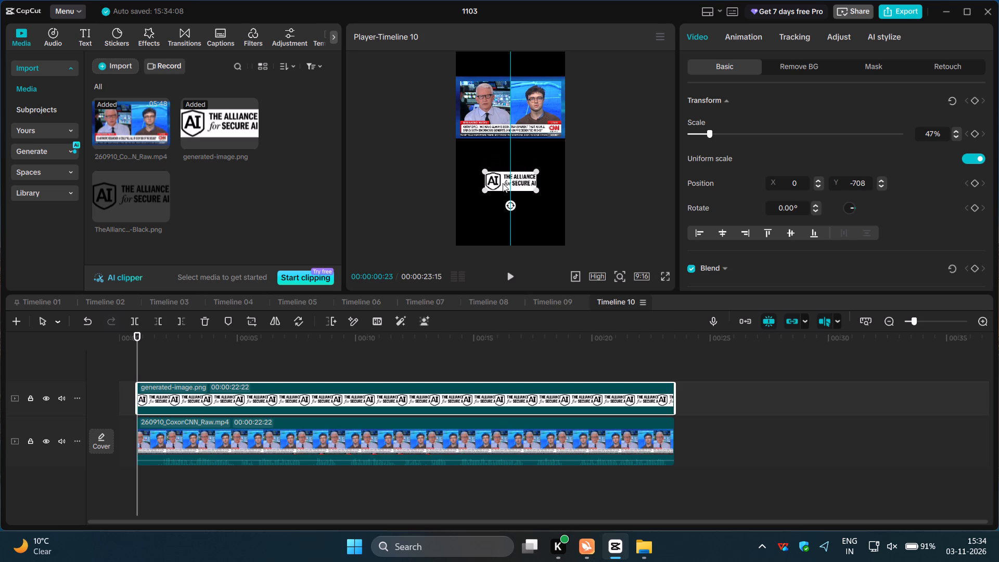
{"action": "left_click", "coordinate": [606, 162]}
Enlarge the CNN video slightly so it extends just beyond both sides of the vertical frame.
{"action": "left_click", "coordinate": [513, 105]}
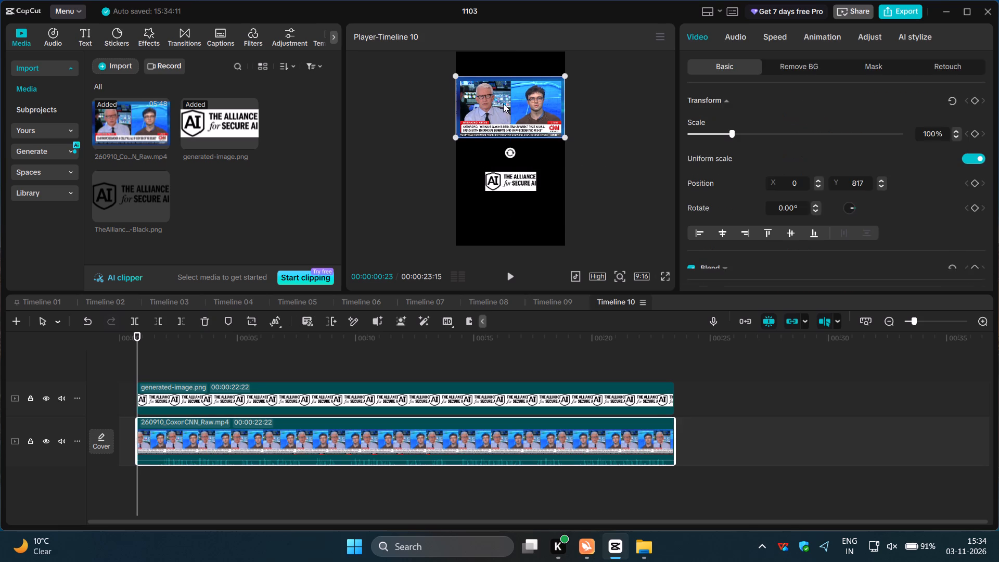
{"action": "left_click_drag", "start_coordinate": [455, 76], "coordinate": [448, 76]}
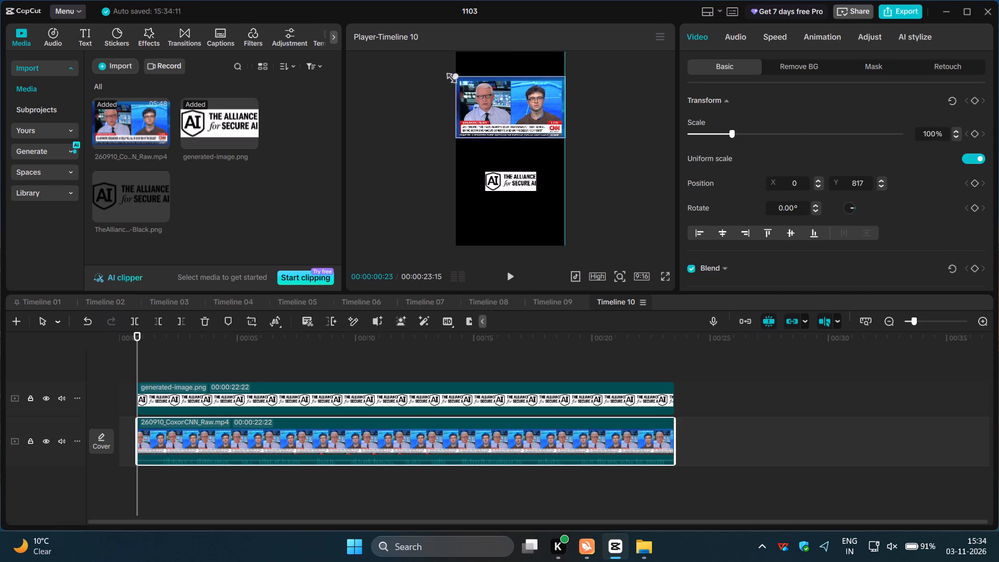
{"action": "left_click_drag", "start_coordinate": [448, 76], "coordinate": [447, 76]}
{"action": "left_click", "coordinate": [597, 121]}
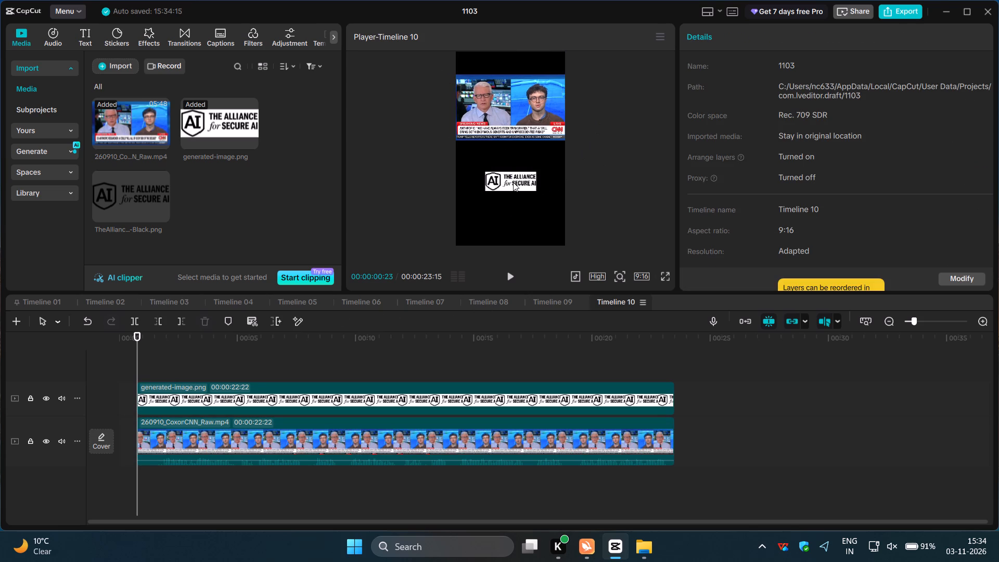
Nudge the logo up to about Y -605, keeping it centred at X 0.
{"action": "double_click", "coordinate": [513, 182]}
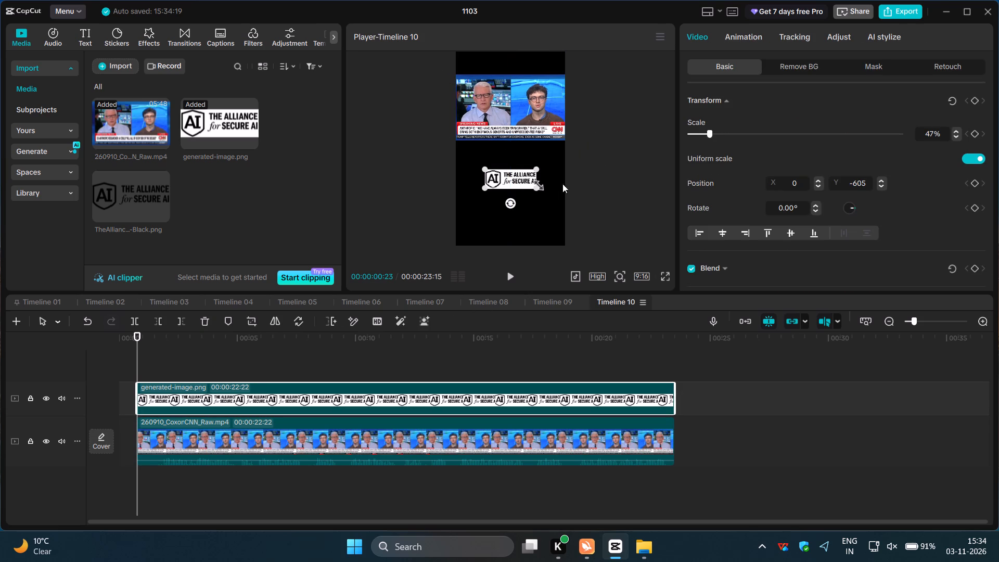
{"action": "left_click", "coordinate": [611, 185]}
Preview the vertical composition full screen, scrubbing through the clip to check the video and logo layout.
{"action": "left_click", "coordinate": [668, 270]}
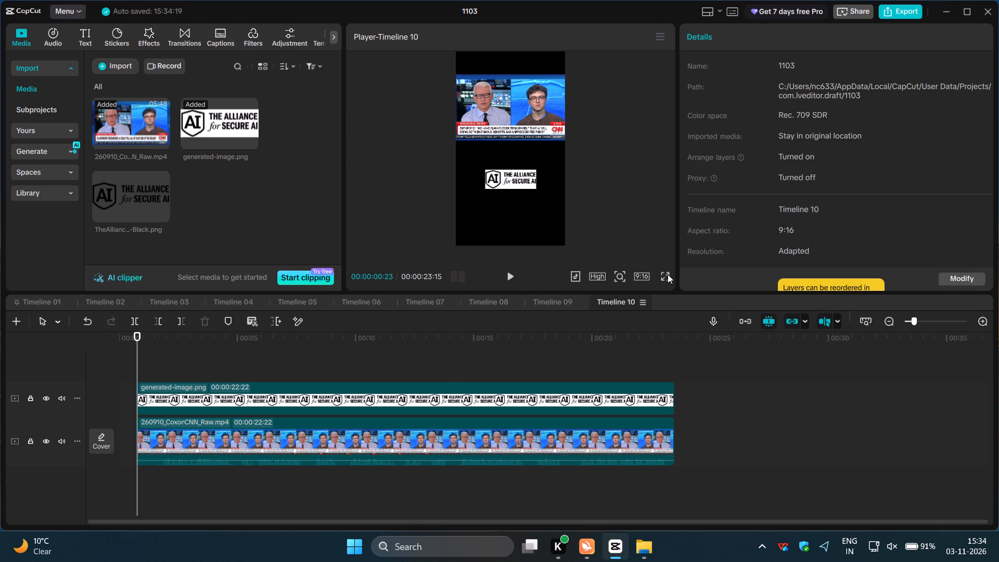
{"action": "left_click", "coordinate": [668, 274]}
{"action": "left_click_drag", "start_coordinate": [450, 503], "coordinate": [450, 503]}
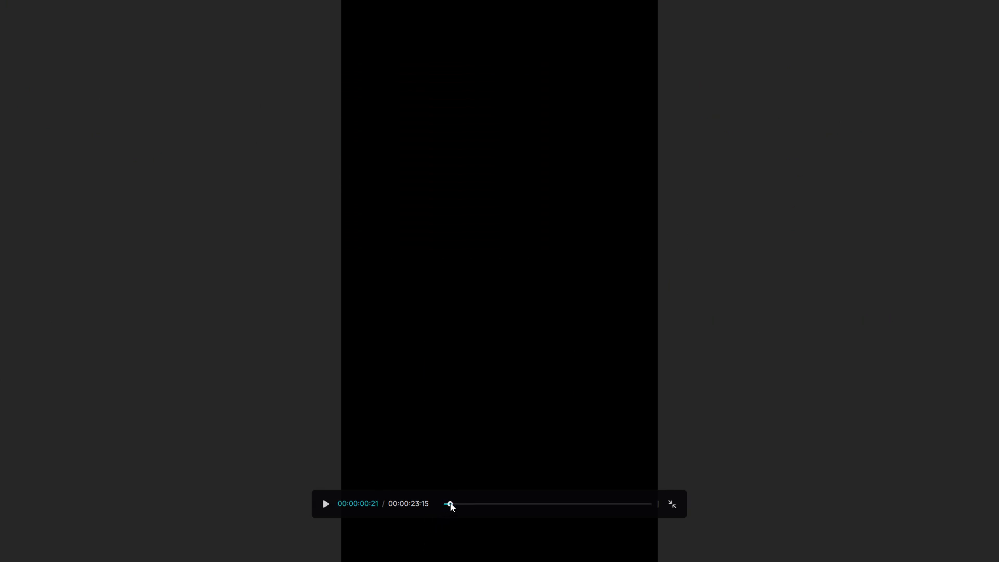
{"action": "left_click_drag", "start_coordinate": [450, 503], "coordinate": [569, 512]}
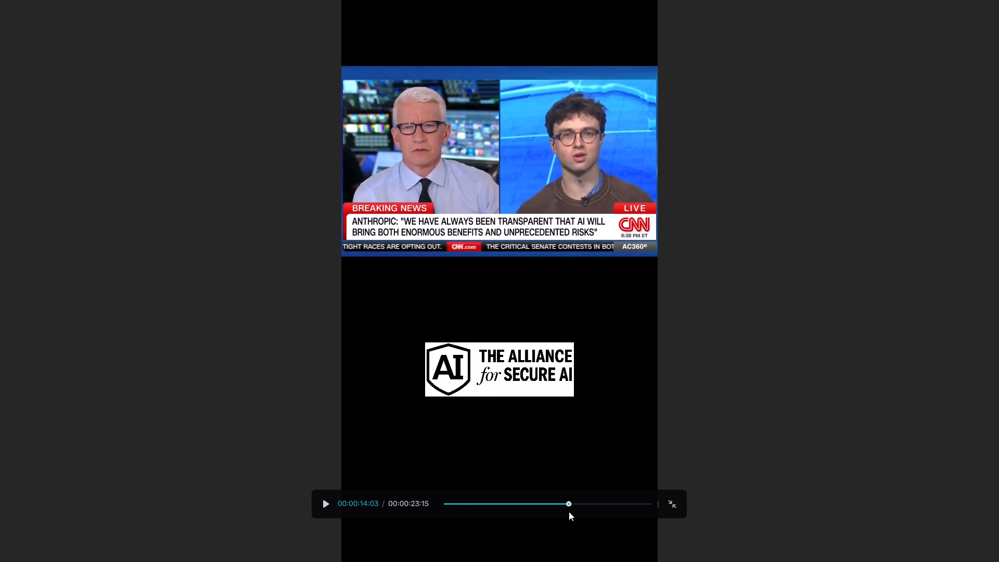
{"action": "left_click_drag", "start_coordinate": [569, 512], "coordinate": [415, 516]}
{"action": "left_click", "coordinate": [677, 500]}
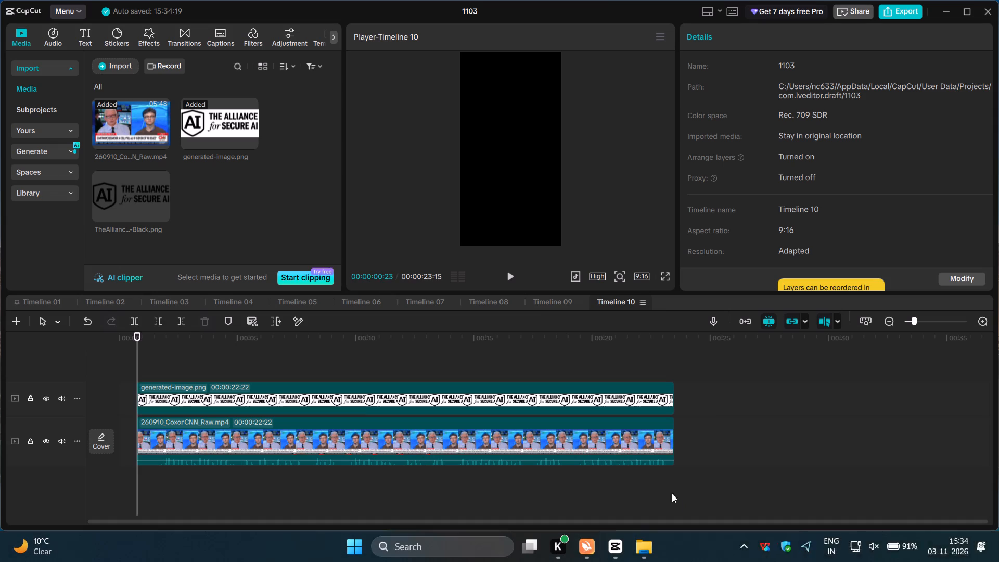
Shrink the logo beneath the video proportionally to slightly under 40% scale, checking its size in the full-screen preview.
{"action": "left_click", "coordinate": [244, 343]}
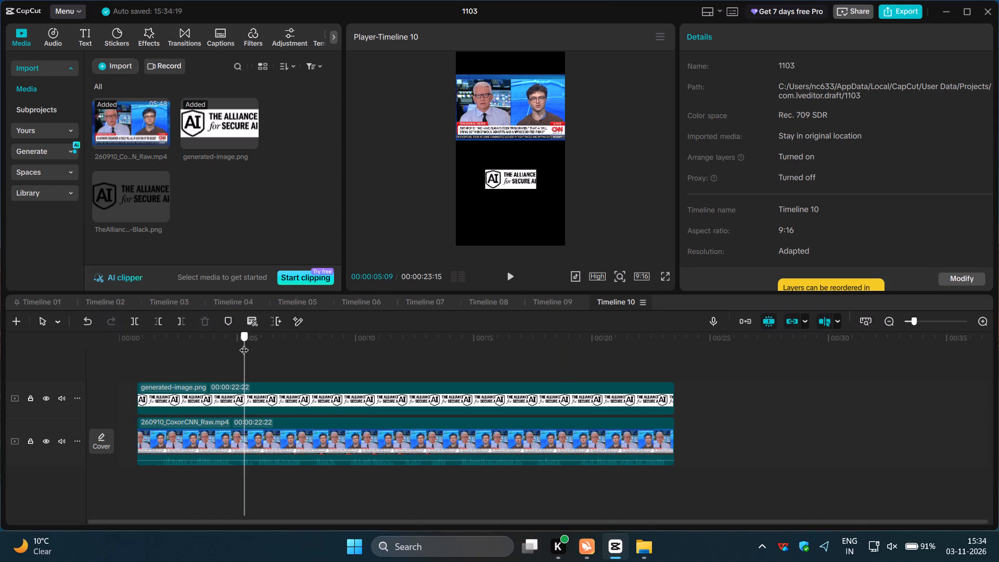
{"action": "left_click", "coordinate": [504, 185]}
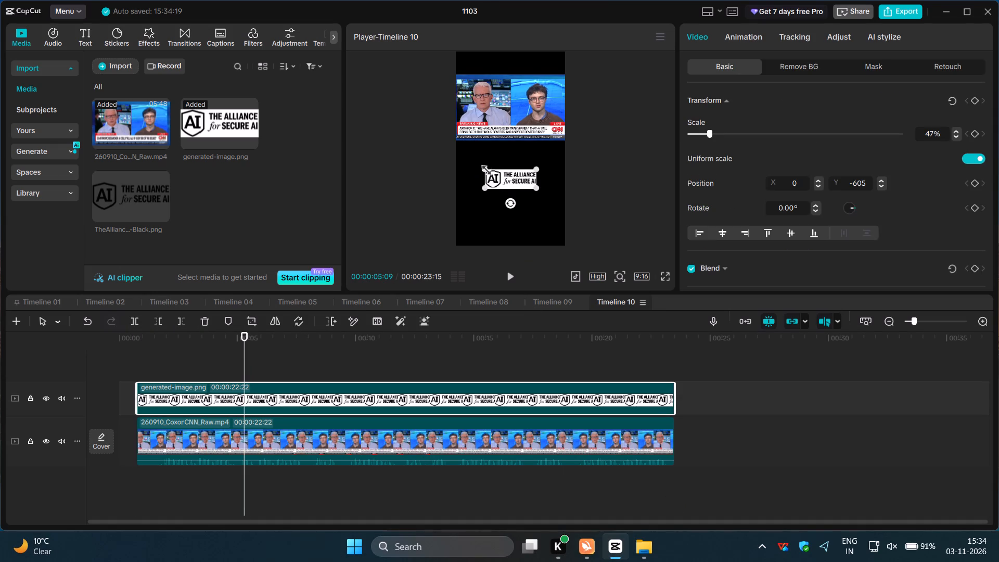
{"action": "left_click_drag", "start_coordinate": [483, 168], "coordinate": [489, 170]}
{"action": "left_click", "coordinate": [662, 275]}
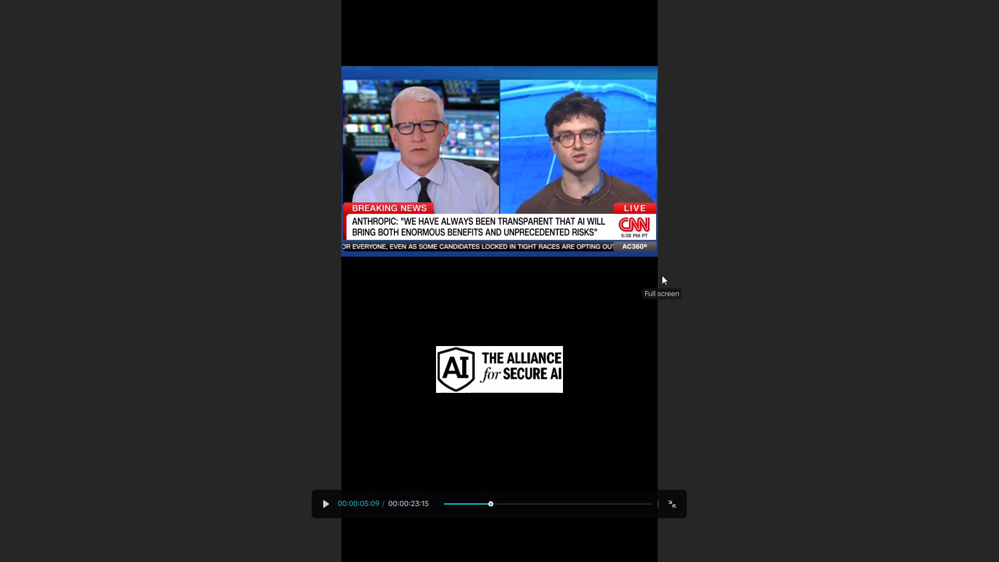
{"action": "left_click", "coordinate": [675, 506]}
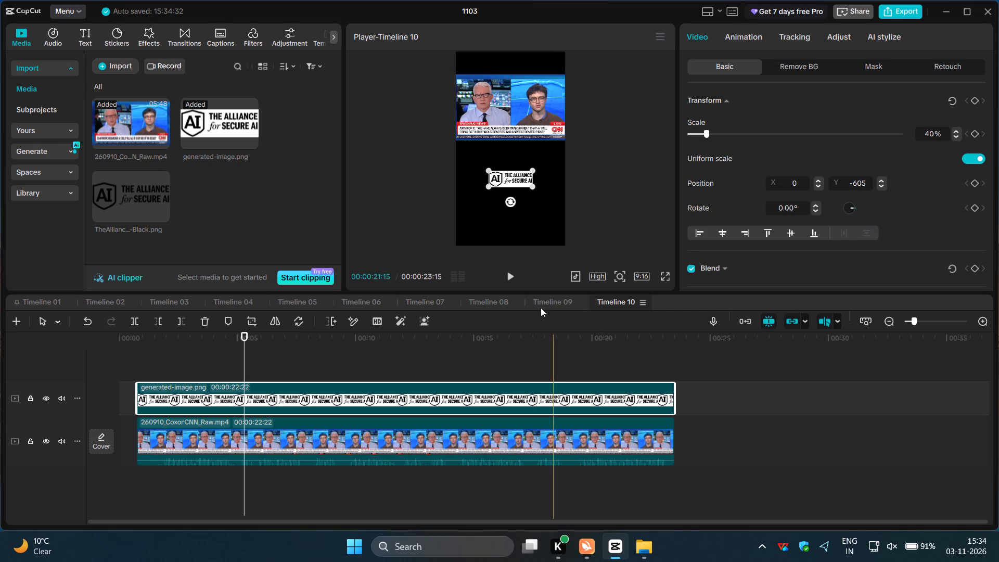
{"action": "left_click", "coordinate": [486, 171]}
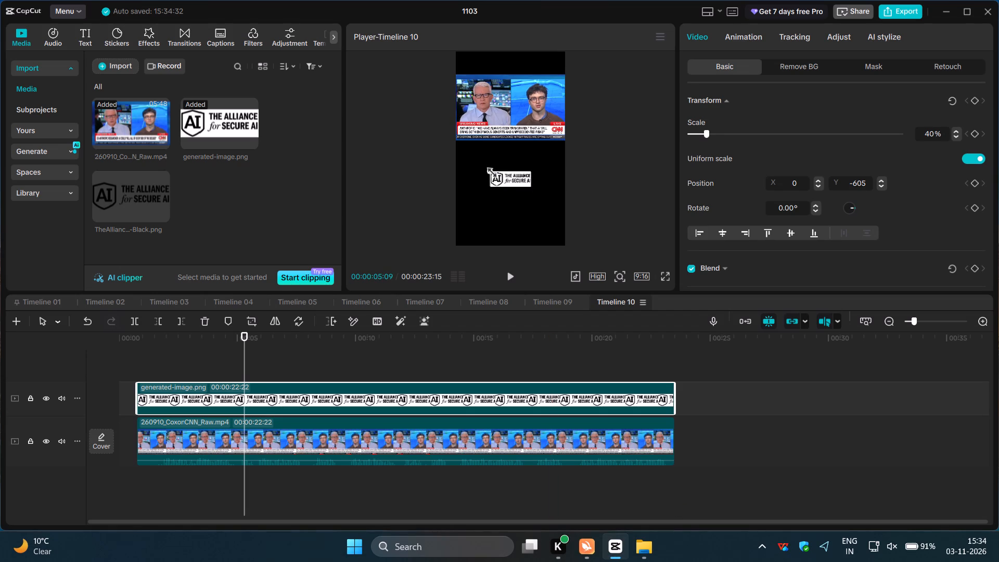
{"action": "left_click", "coordinate": [661, 275]}
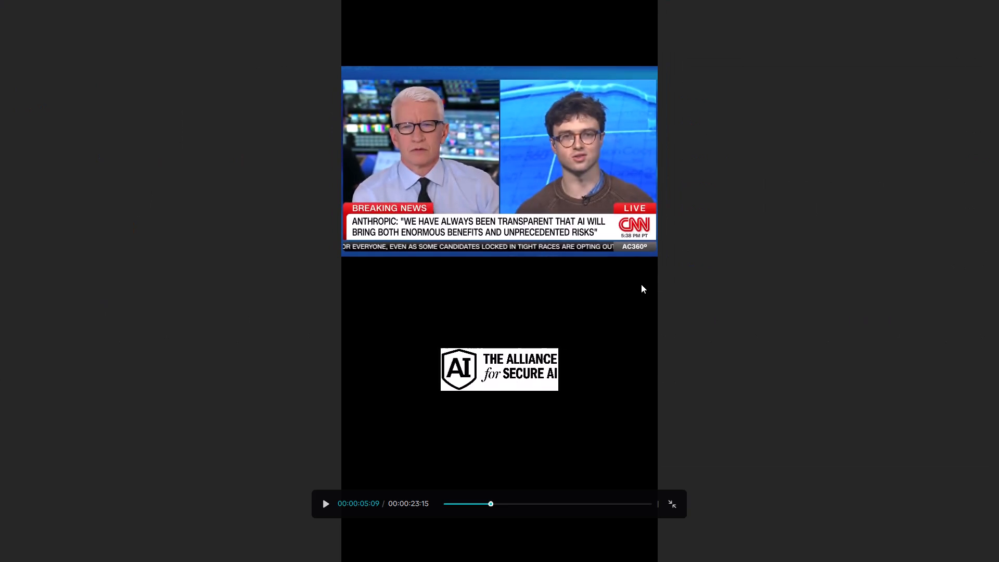
{"action": "left_click", "coordinate": [676, 504]}
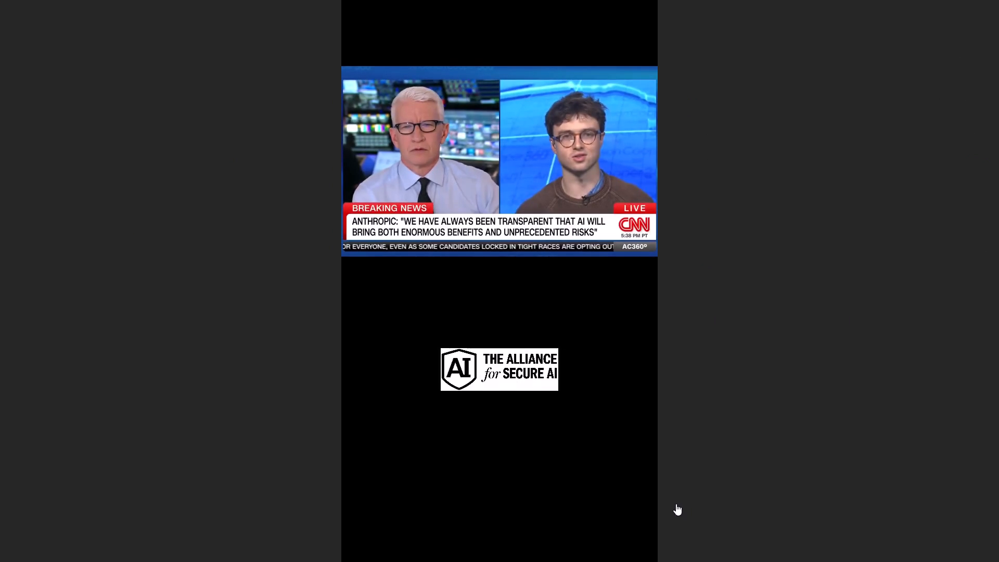
Return the playhead to the start of Timeline 10 and export it with the frame rate set to 60fps.
{"action": "left_click", "coordinate": [169, 354]}
{"action": "left_click_drag", "start_coordinate": [170, 354], "coordinate": [165, 354]}
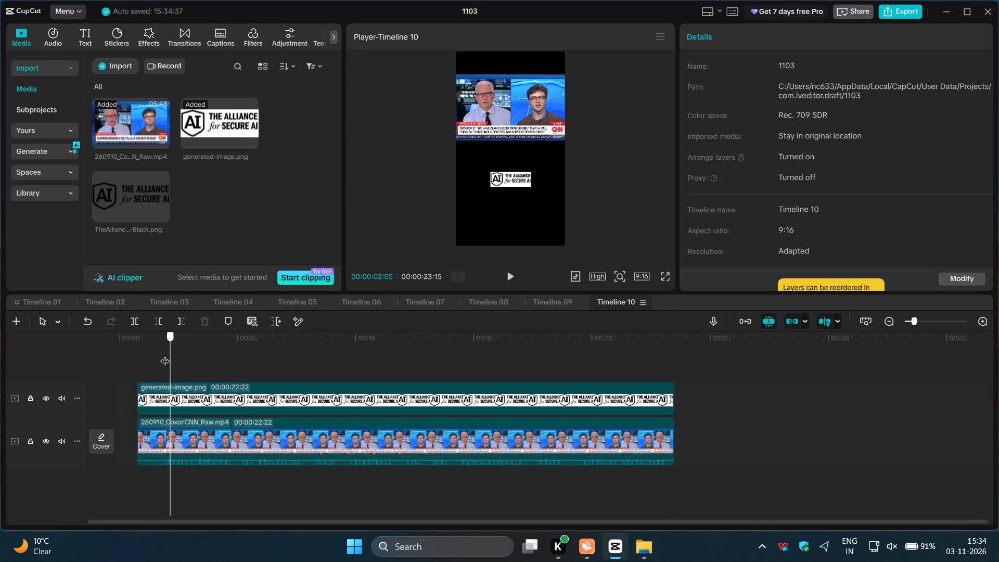
{"action": "left_click_drag", "start_coordinate": [165, 354], "coordinate": [110, 357]}
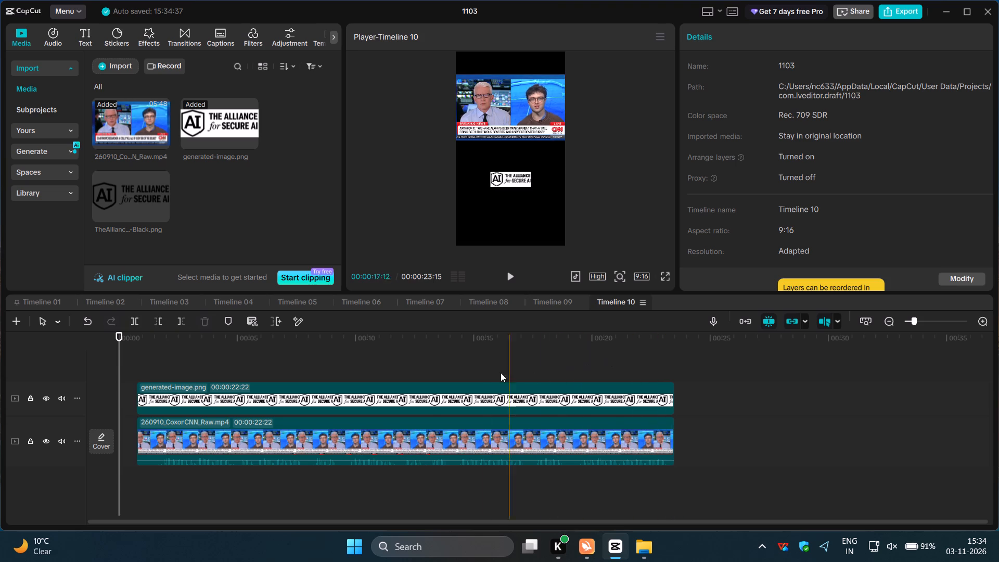
{"action": "left_click", "coordinate": [910, 11]}
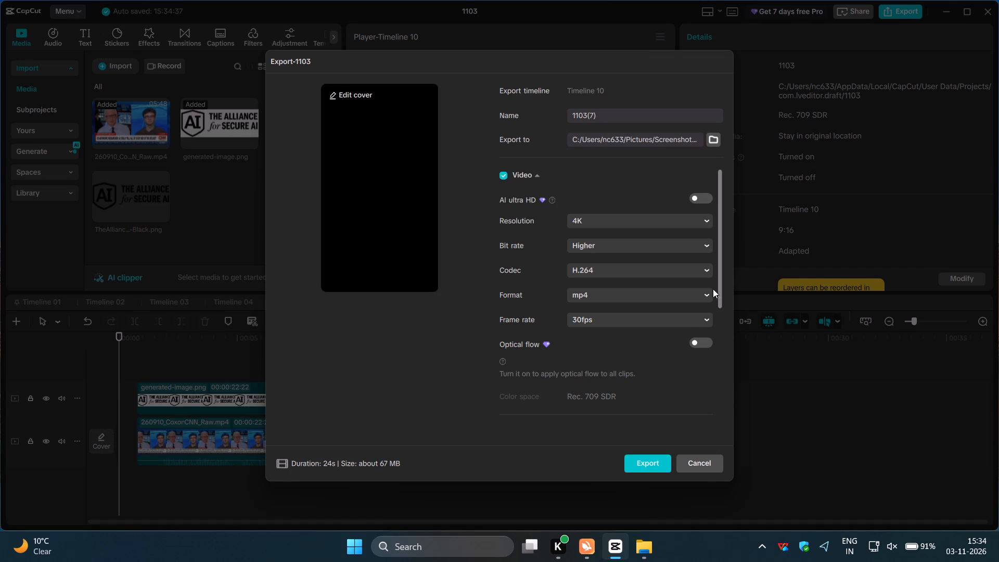
{"action": "left_click", "coordinate": [699, 314]}
{"action": "left_click", "coordinate": [649, 476]}
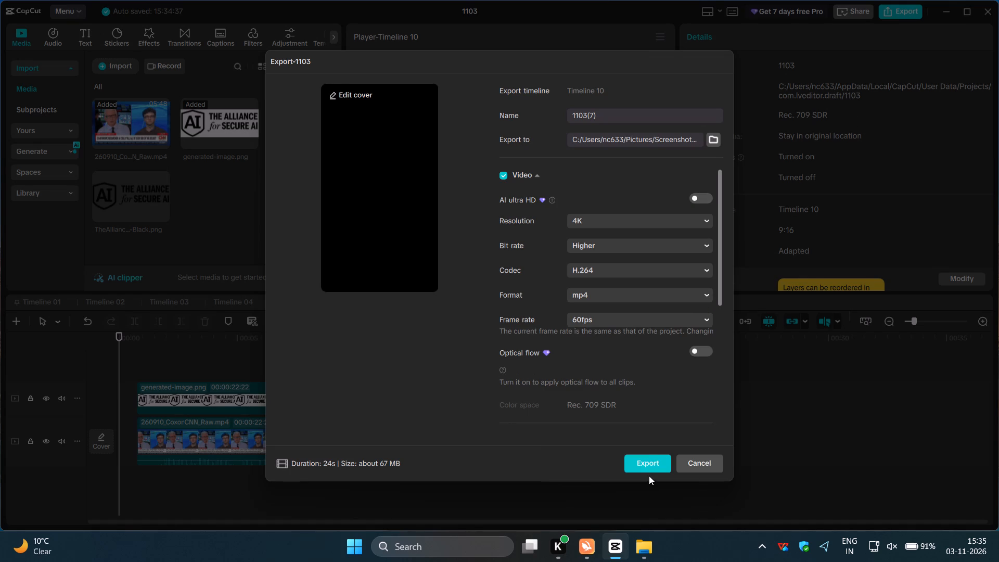
{"action": "left_click", "coordinate": [648, 454]}
{"action": "left_click", "coordinate": [645, 469]}
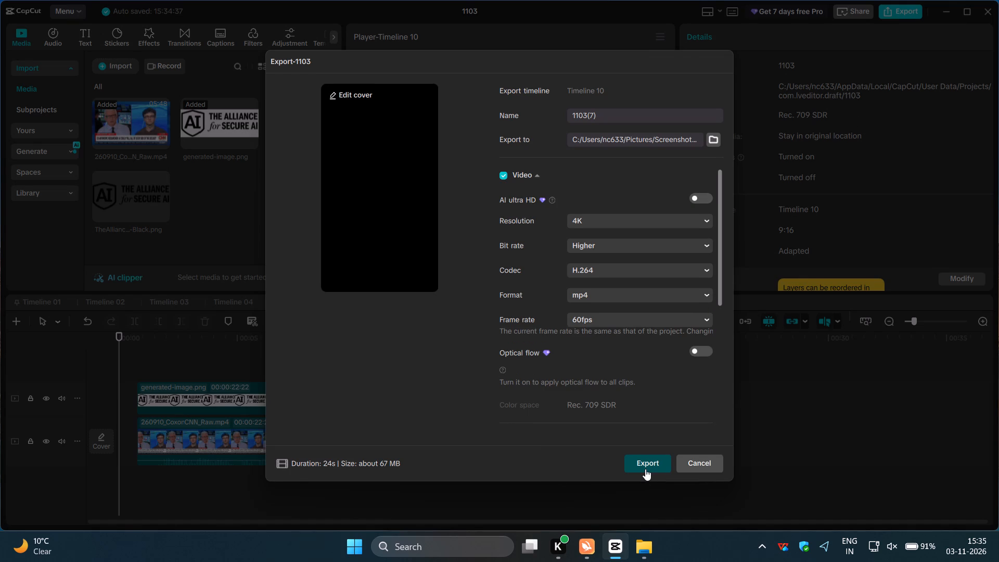
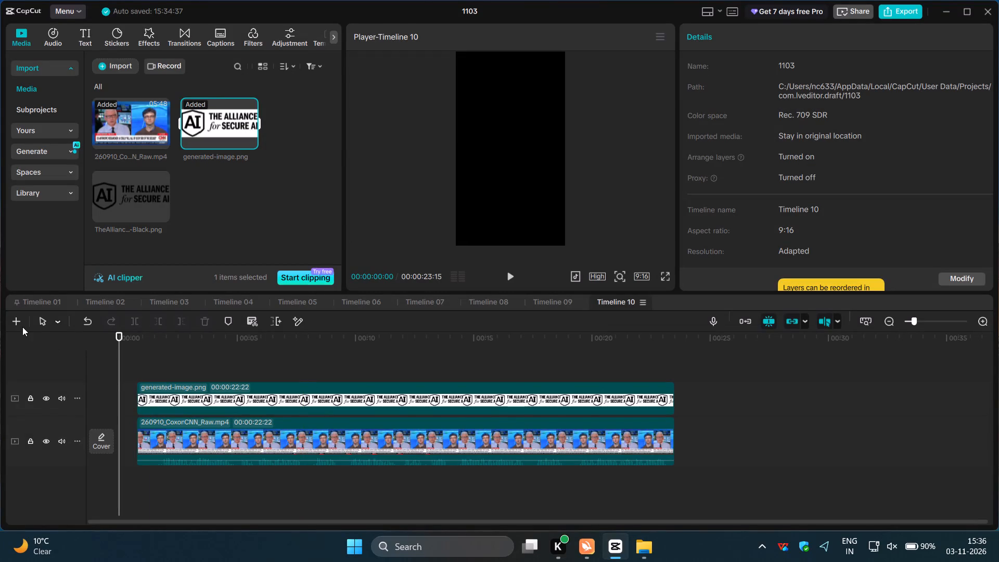
Create Timeline 11 and add the 260910_CoxonCNN_Raw.mp4 video to it.
{"action": "left_click", "coordinate": [19, 321]}
{"action": "left_click", "coordinate": [159, 139]}
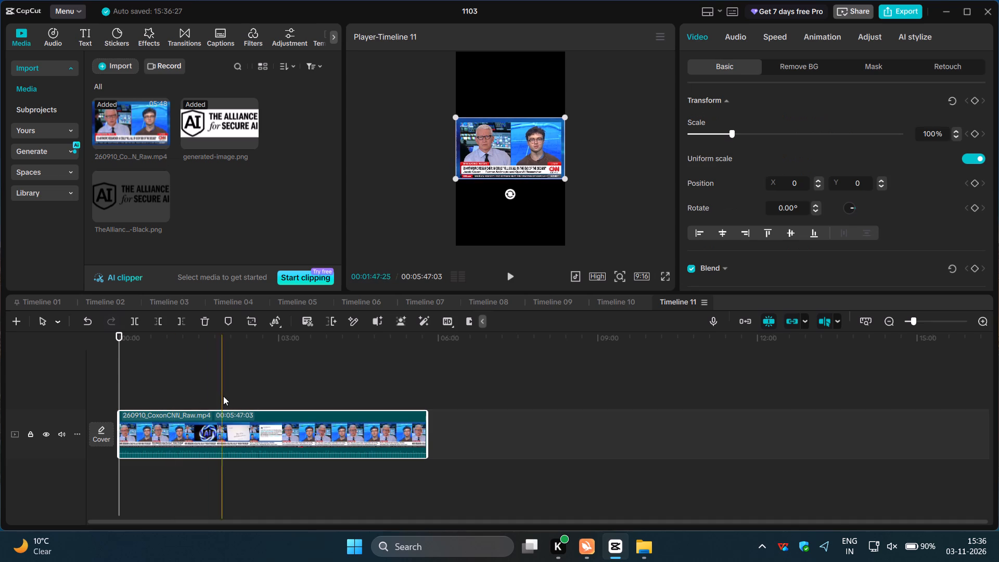
Split the CoxonCNN clip at about 00:02:42:03 and again at about 00:03:02:19.
{"action": "left_click", "coordinate": [263, 398]}
{"action": "left_click", "coordinate": [135, 322]}
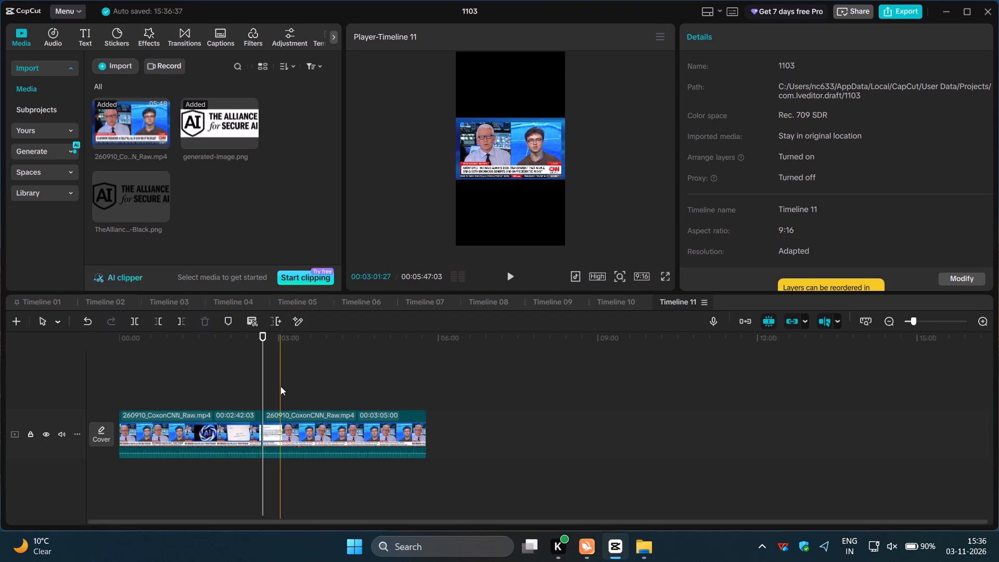
{"action": "left_click", "coordinate": [281, 386]}
{"action": "left_click", "coordinate": [134, 323]}
Delete the clip pieces before and after the split points, keeping only the middle segment.
{"action": "left_click", "coordinate": [186, 428]}
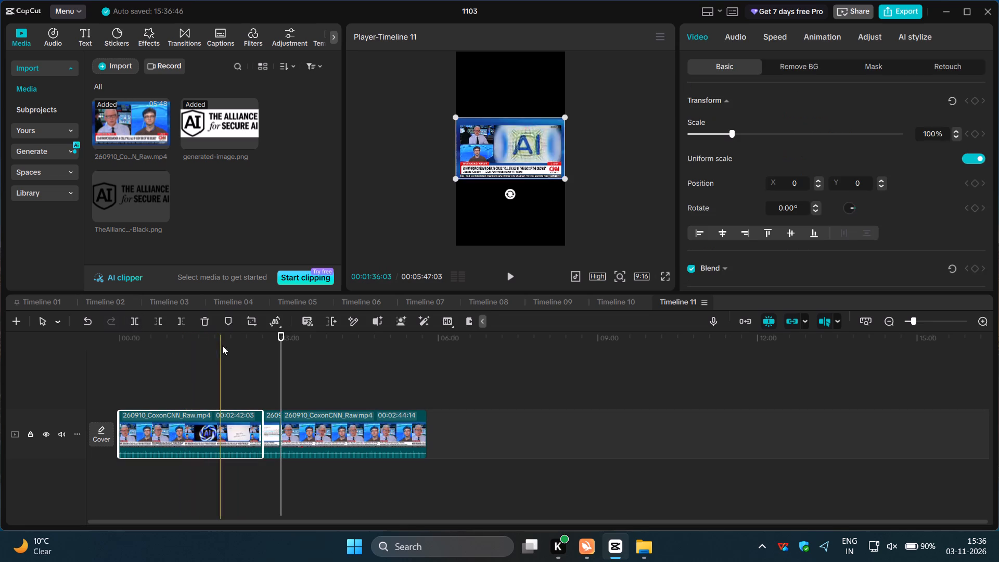
{"action": "left_click", "coordinate": [209, 323]}
{"action": "left_click", "coordinate": [320, 426]}
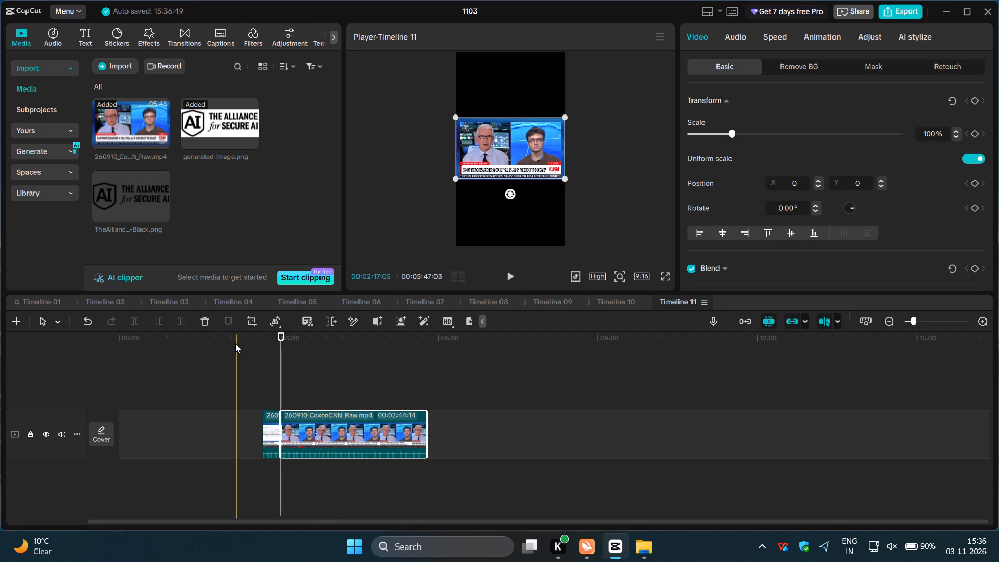
{"action": "left_click", "coordinate": [203, 320]}
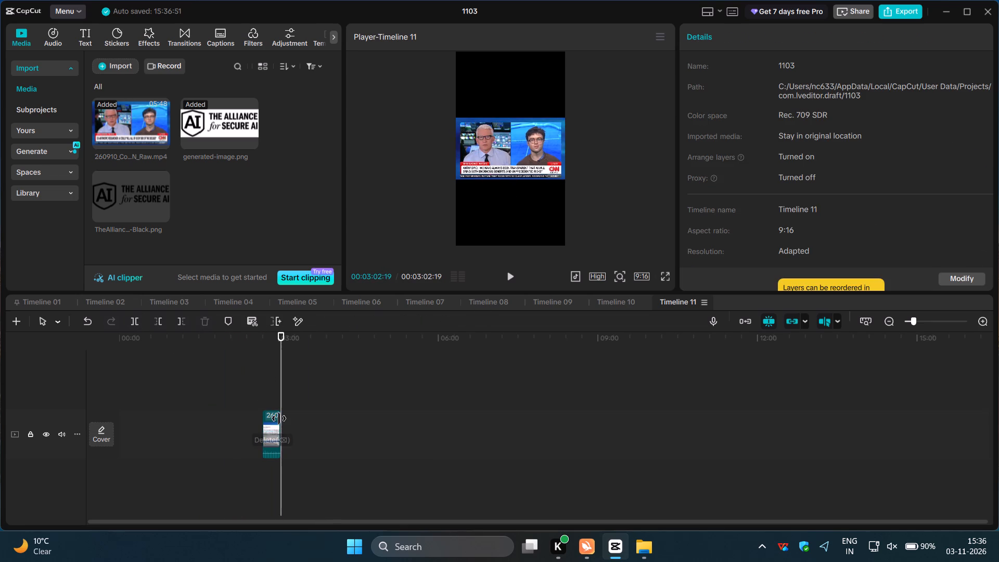
Move the remaining video segment to the beginning of Timeline 11, leaving a gap of just under one second before it.
{"action": "left_click", "coordinate": [869, 318]}
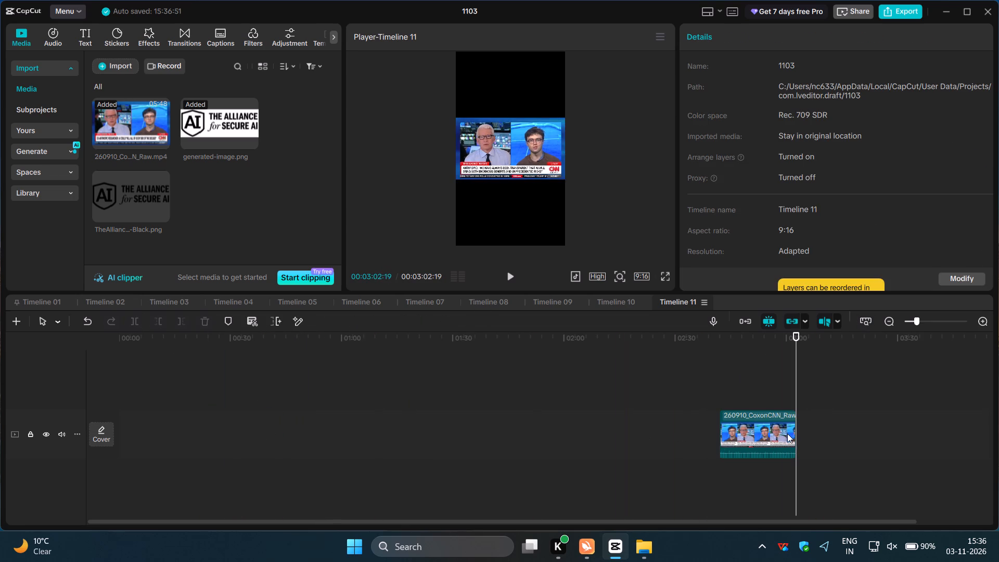
{"action": "left_click", "coordinate": [787, 433]}
{"action": "left_click_drag", "start_coordinate": [780, 435], "coordinate": [230, 443]}
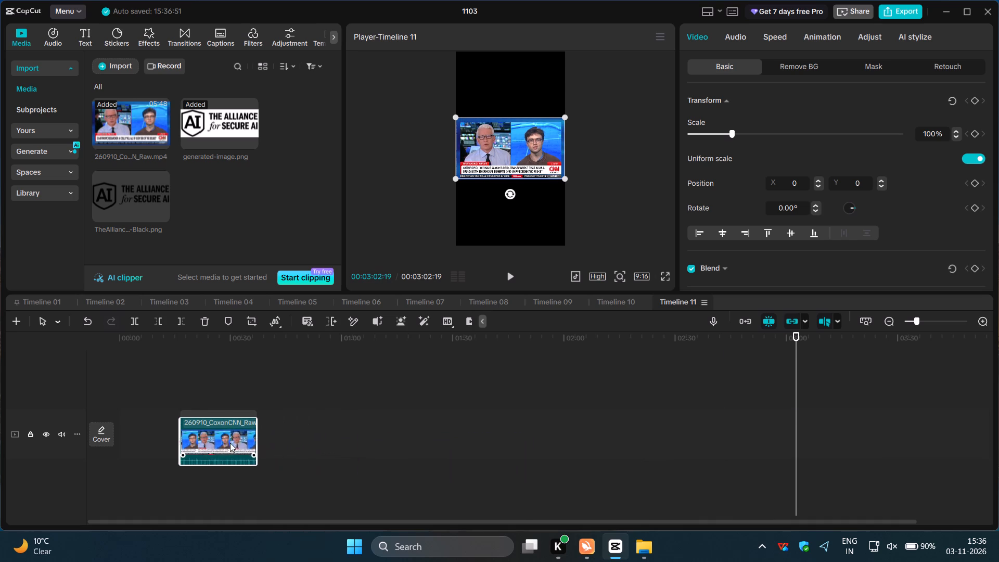
{"action": "left_click_drag", "start_coordinate": [230, 443], "coordinate": [203, 438]}
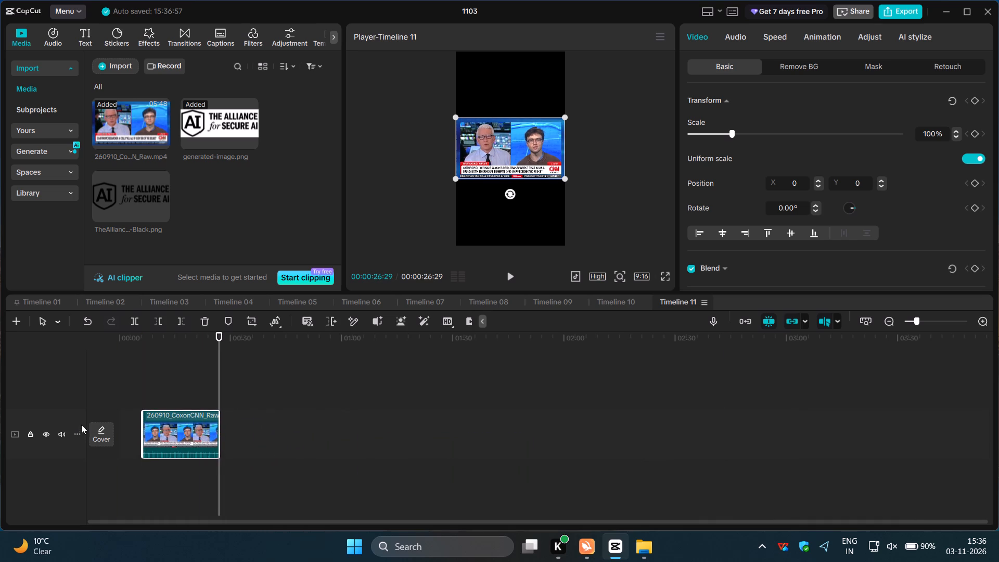
{"action": "left_click", "coordinate": [103, 394]}
{"action": "left_click", "coordinate": [866, 324]}
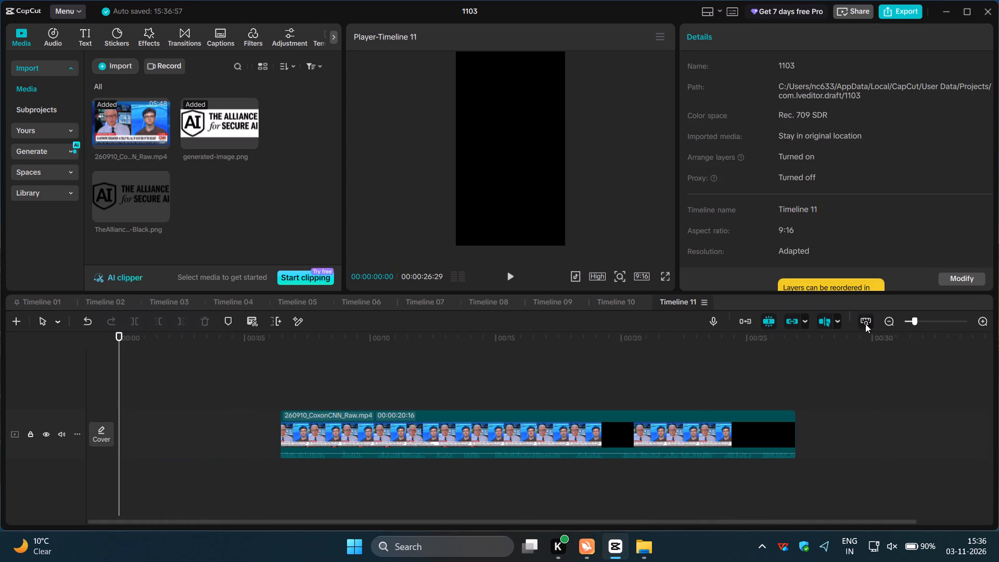
{"action": "left_click", "coordinate": [569, 443]}
{"action": "left_click_drag", "start_coordinate": [563, 434], "coordinate": [431, 431]}
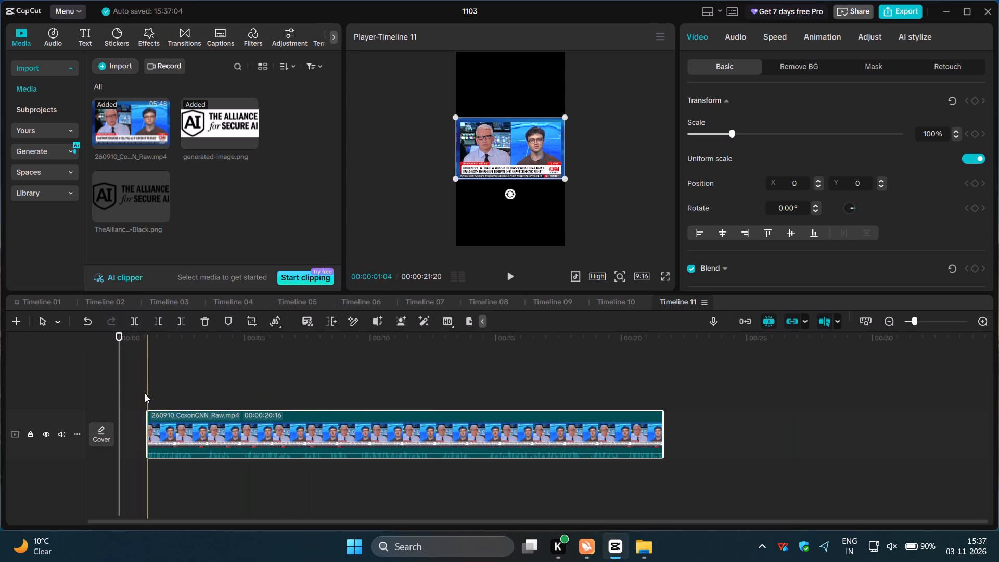
{"action": "left_click_drag", "start_coordinate": [220, 442], "coordinate": [210, 442]}
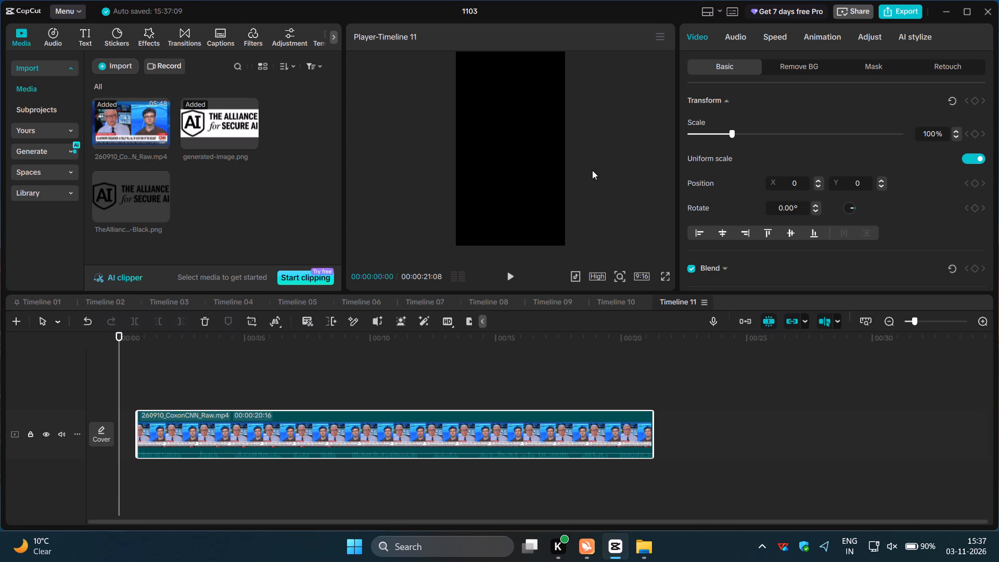
Move the video up in the vertical frame to about Y 727, keeping it centred at X 0.
{"action": "left_click", "coordinate": [189, 376]}
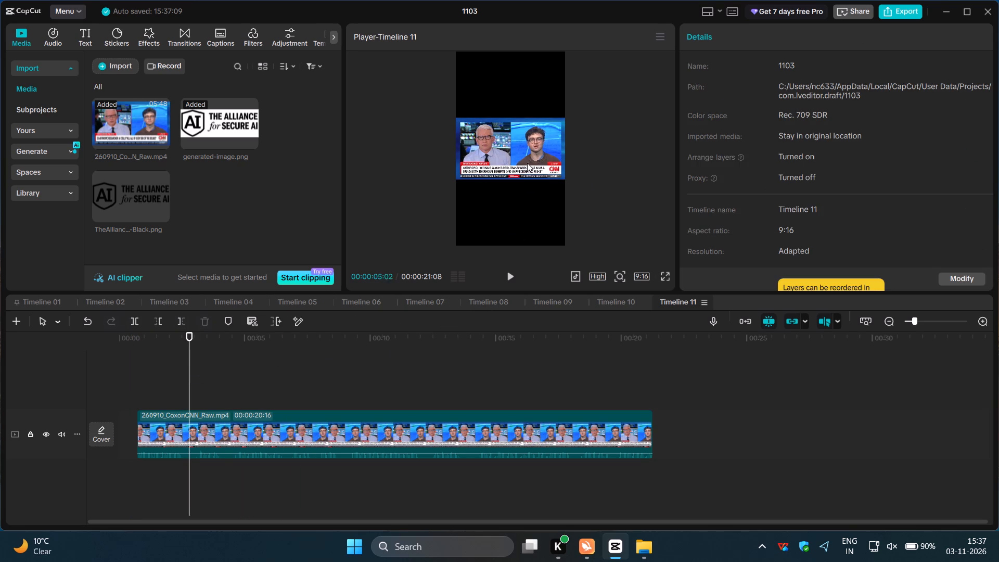
{"action": "left_click", "coordinate": [493, 150]}
{"action": "left_click_drag", "start_coordinate": [490, 149], "coordinate": [491, 108]}
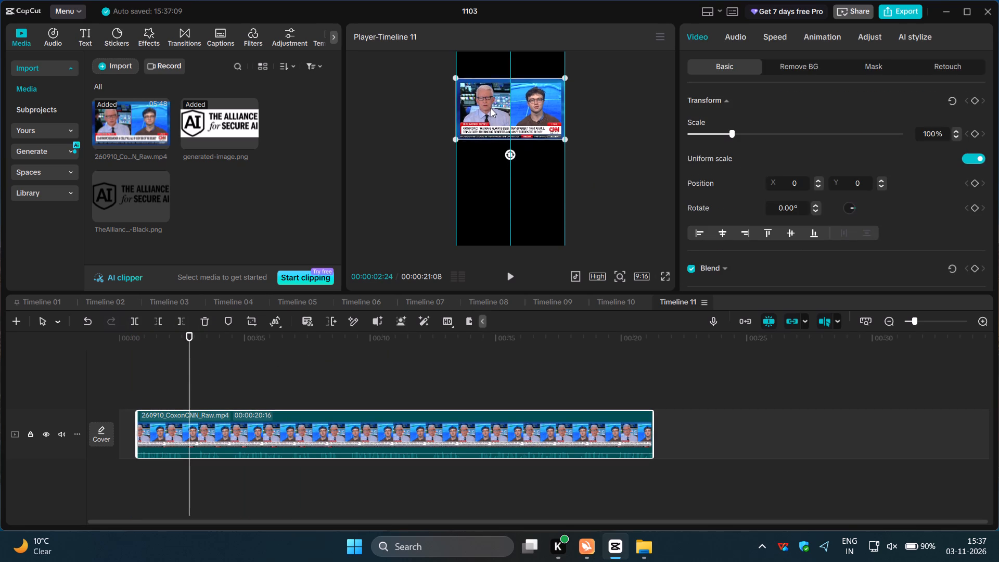
{"action": "left_click_drag", "start_coordinate": [491, 108], "coordinate": [491, 112]}
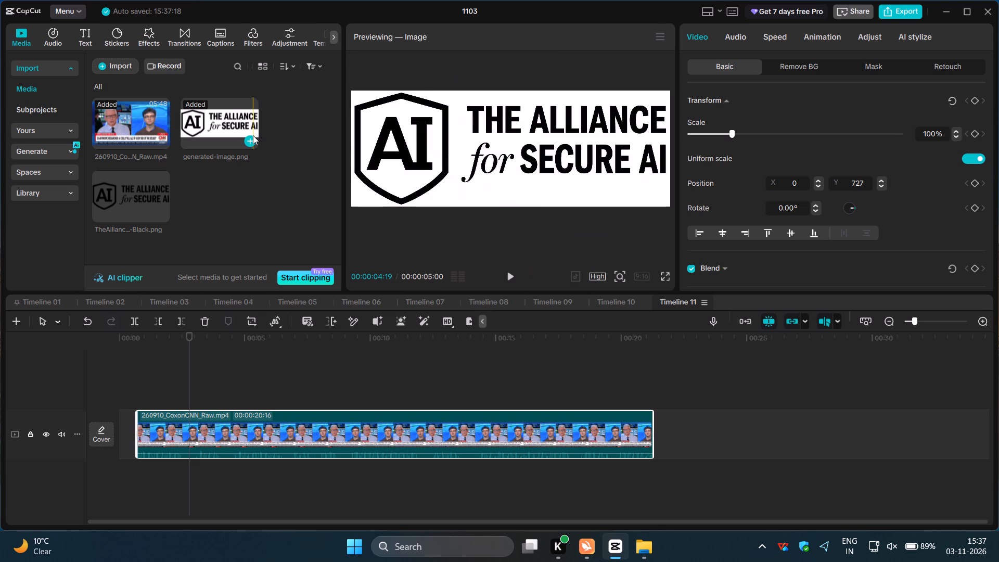
Add generated-image.png above the video, align its start with the clip, and extend it to the clip's full 00:00:20:16 length.
{"action": "left_click", "coordinate": [253, 139]}
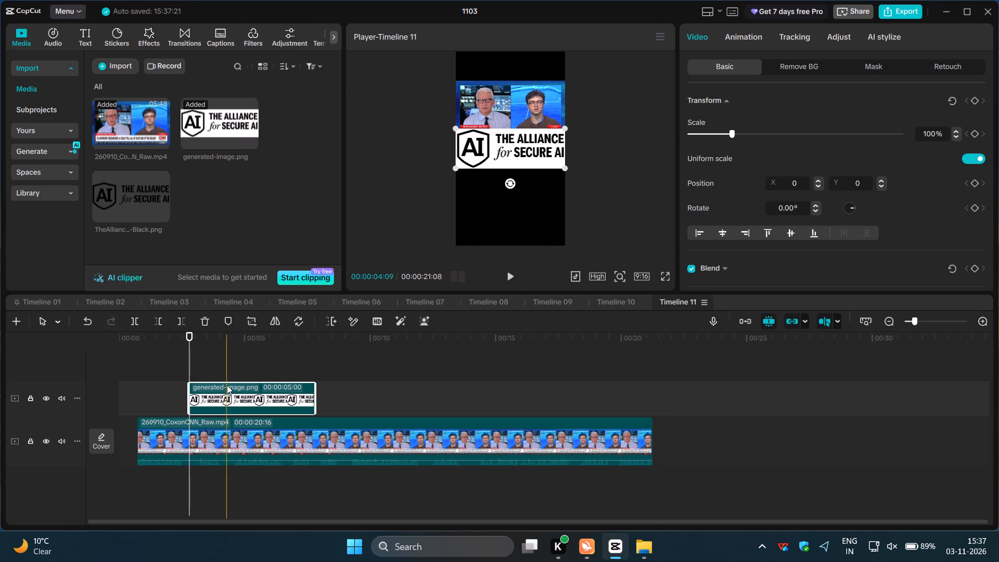
{"action": "left_click_drag", "start_coordinate": [227, 385], "coordinate": [178, 386]}
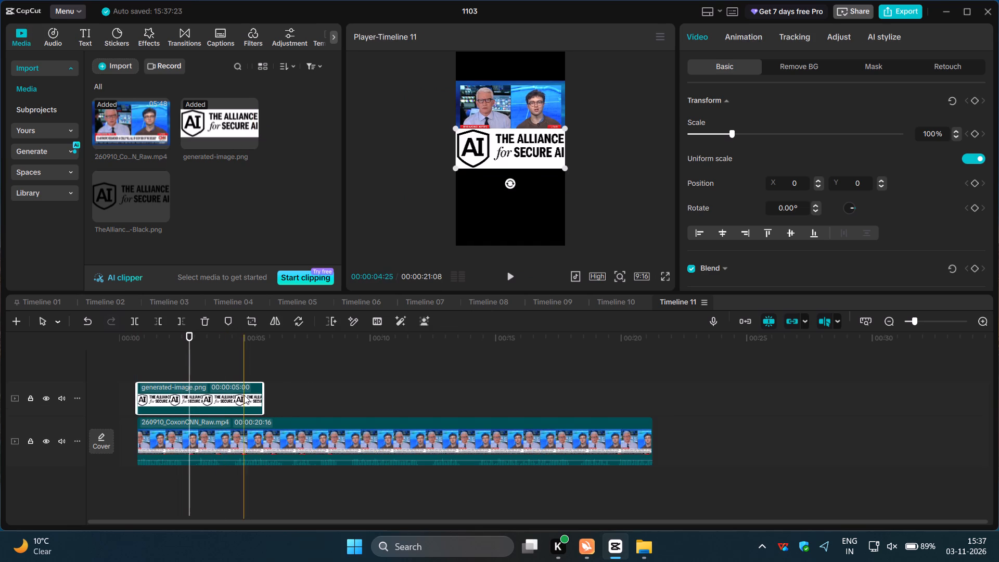
{"action": "left_click_drag", "start_coordinate": [262, 397], "coordinate": [634, 407]}
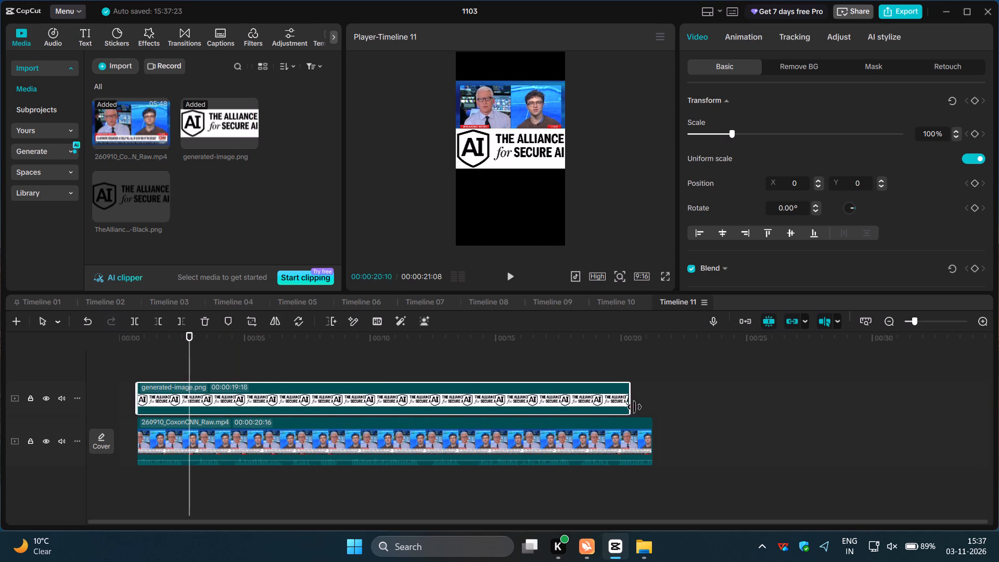
{"action": "left_click_drag", "start_coordinate": [634, 407], "coordinate": [635, 407]}
{"action": "left_click_drag", "start_coordinate": [635, 400], "coordinate": [646, 400]}
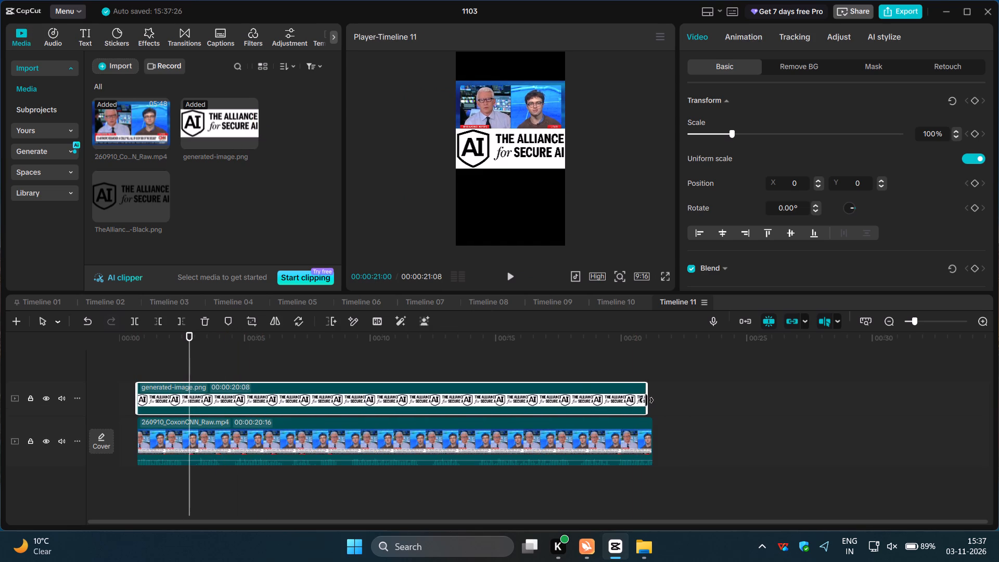
{"action": "left_click_drag", "start_coordinate": [646, 400], "coordinate": [649, 401]}
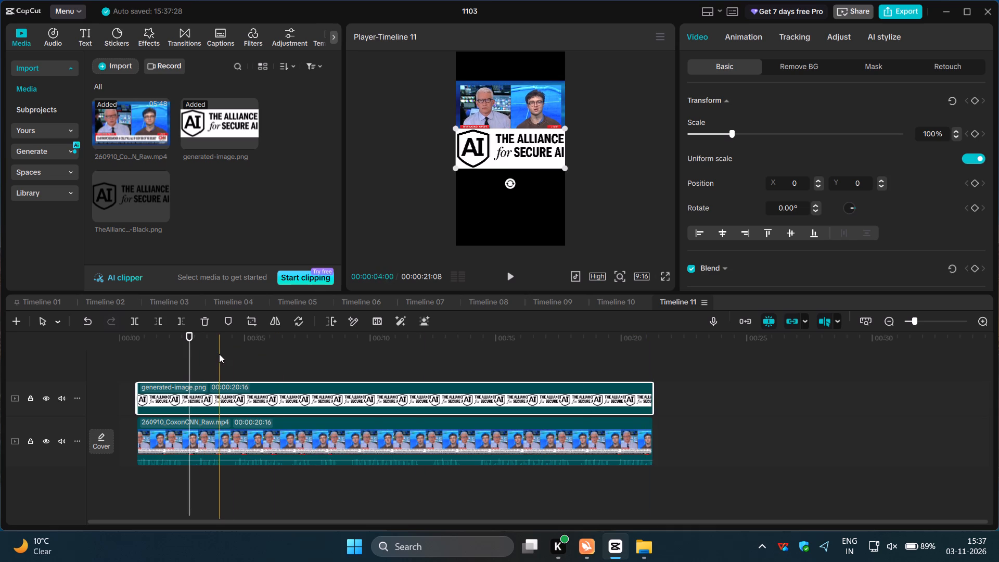
Scale the logo down to about 37% and place it beneath the video at about X 0, Y -624.
{"action": "left_click_drag", "start_coordinate": [454, 126], "coordinate": [485, 145]}
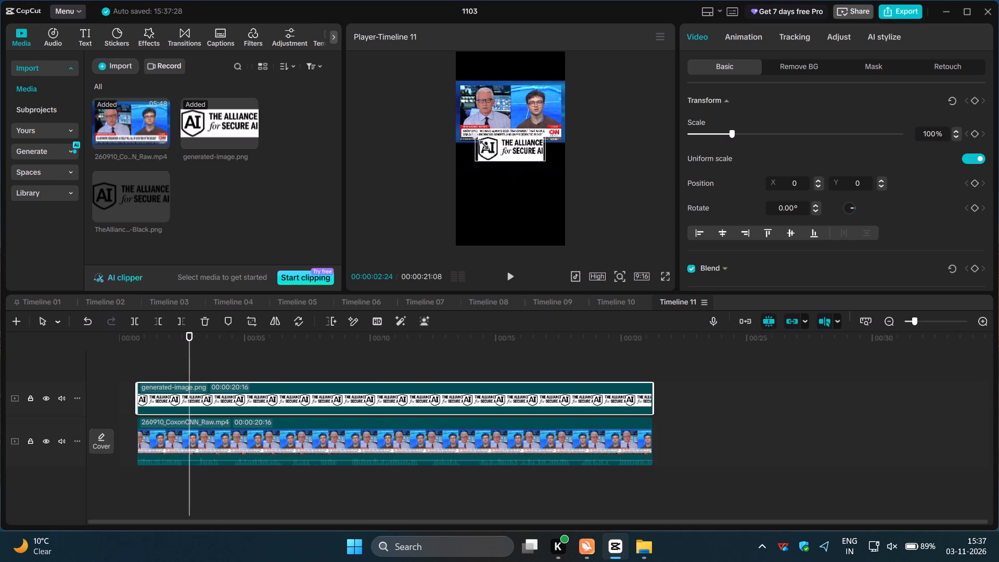
{"action": "left_click_drag", "start_coordinate": [485, 145], "coordinate": [499, 157]}
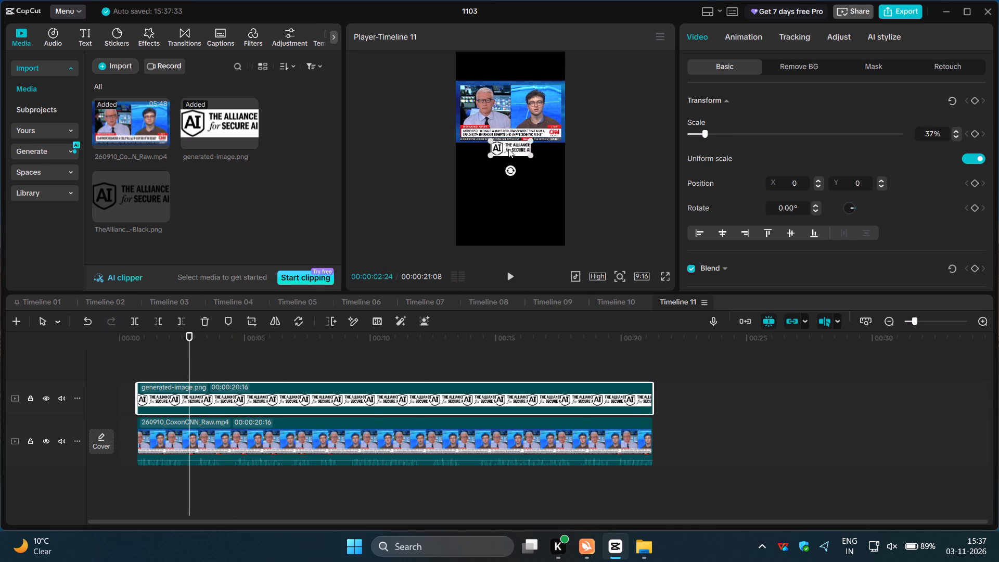
{"action": "left_click_drag", "start_coordinate": [509, 149], "coordinate": [509, 189]}
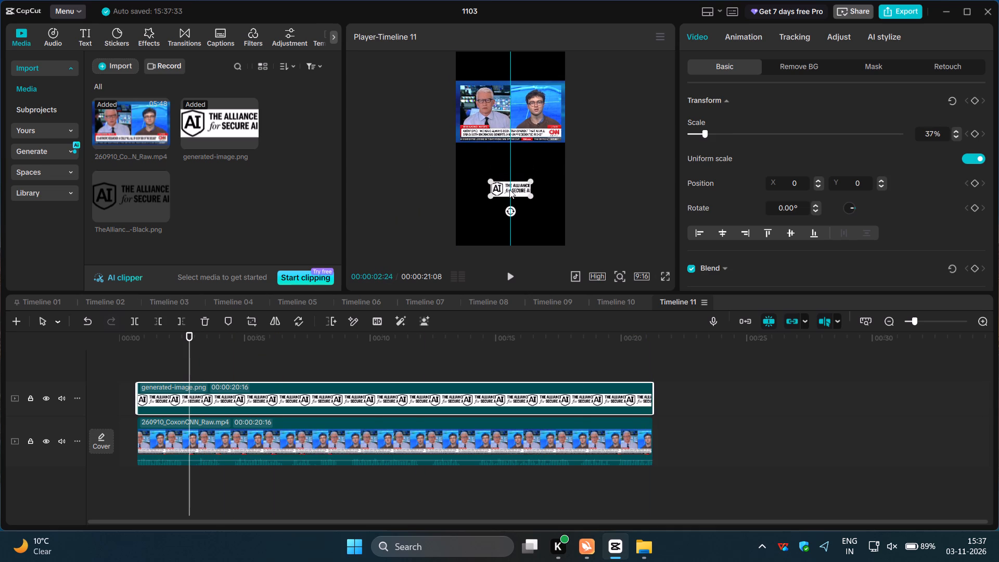
{"action": "left_click_drag", "start_coordinate": [509, 189], "coordinate": [507, 181]}
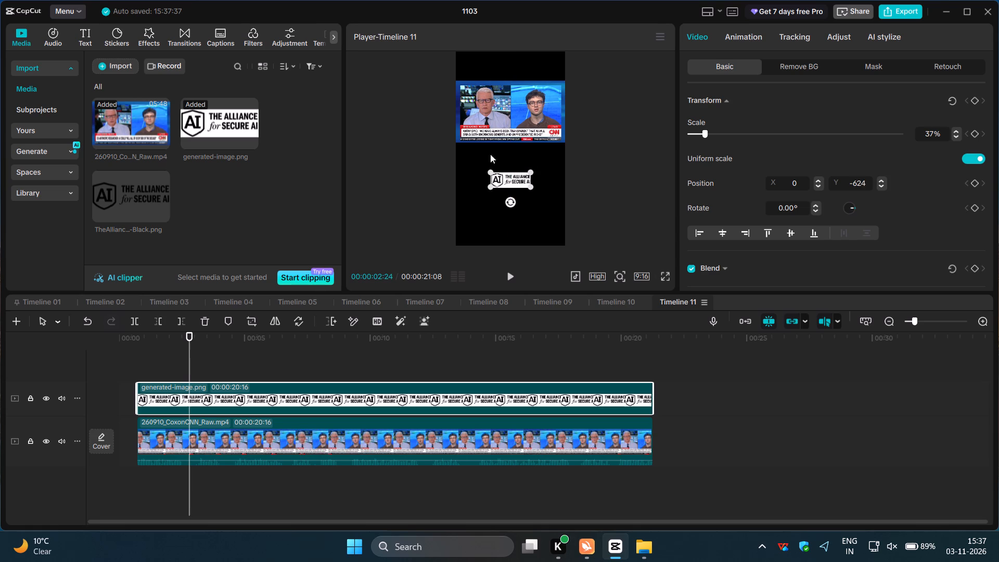
Nudge the video higher in the frame to slightly above Y 811, keeping it centred at X 0.
{"action": "double_click", "coordinate": [493, 117]}
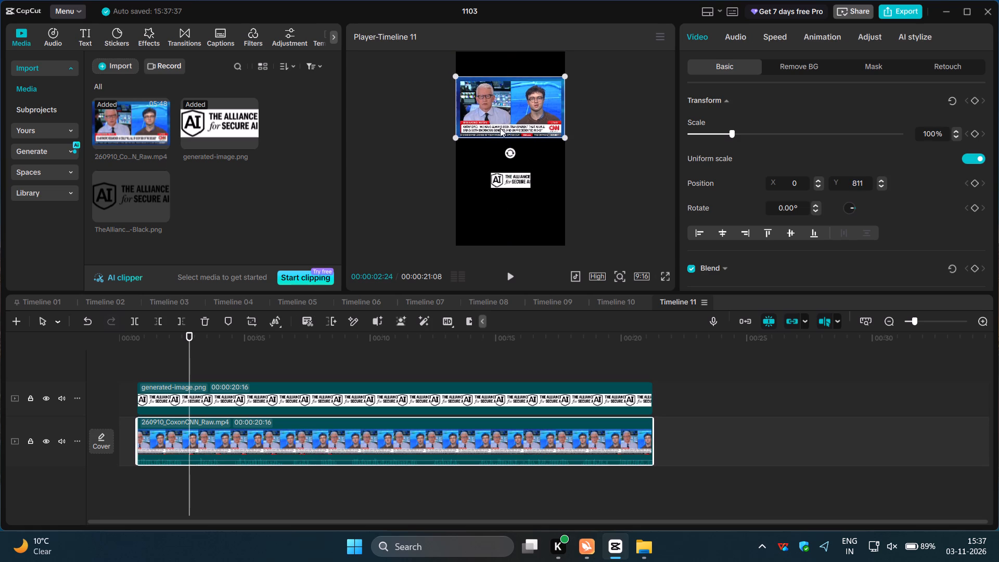
{"action": "left_click", "coordinate": [501, 122]}
Lower the logo to about Y -688, keeping it centred at X 0.
{"action": "left_click", "coordinate": [515, 175]}
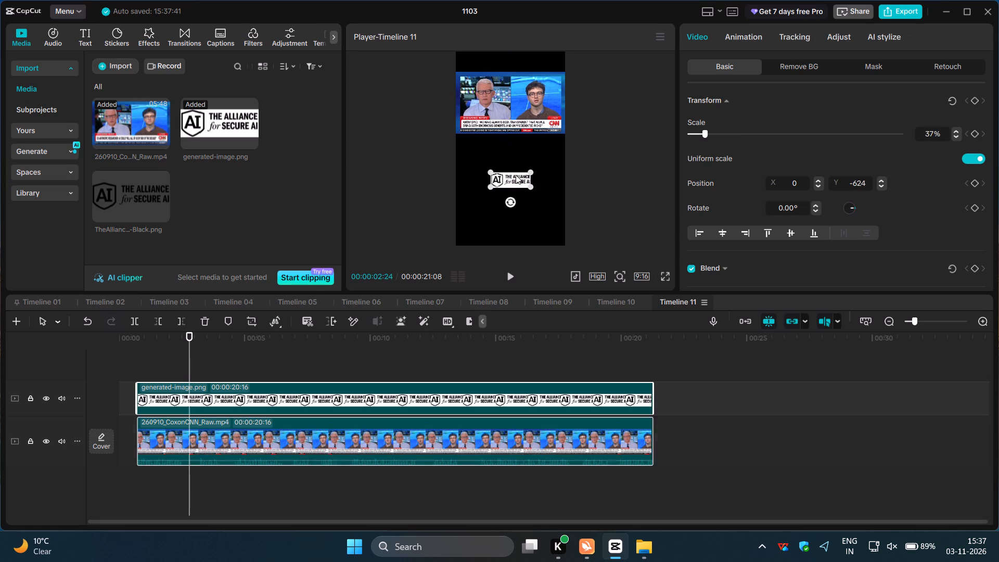
{"action": "left_click_drag", "start_coordinate": [511, 183], "coordinate": [511, 189]}
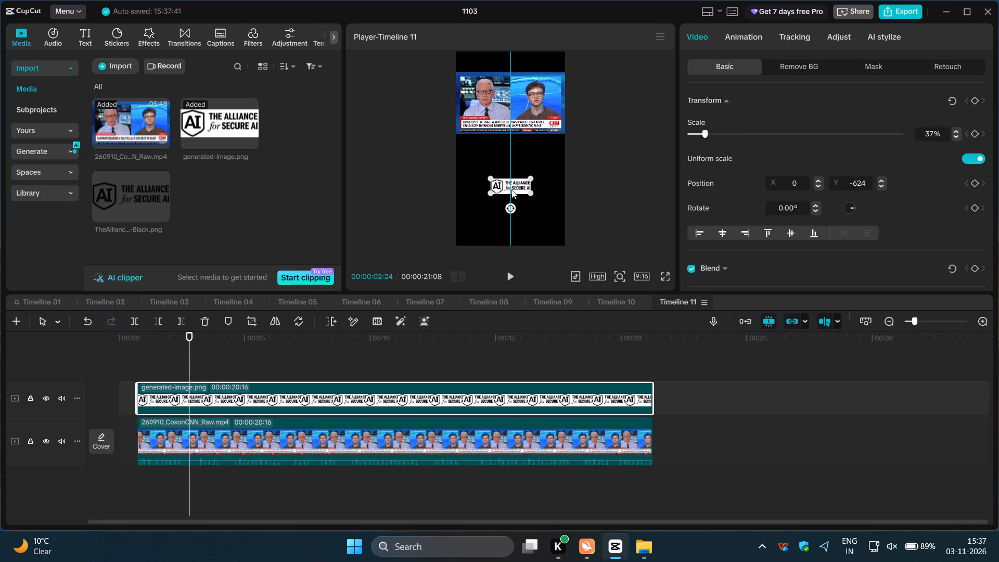
{"action": "left_click_drag", "start_coordinate": [511, 189], "coordinate": [510, 188]}
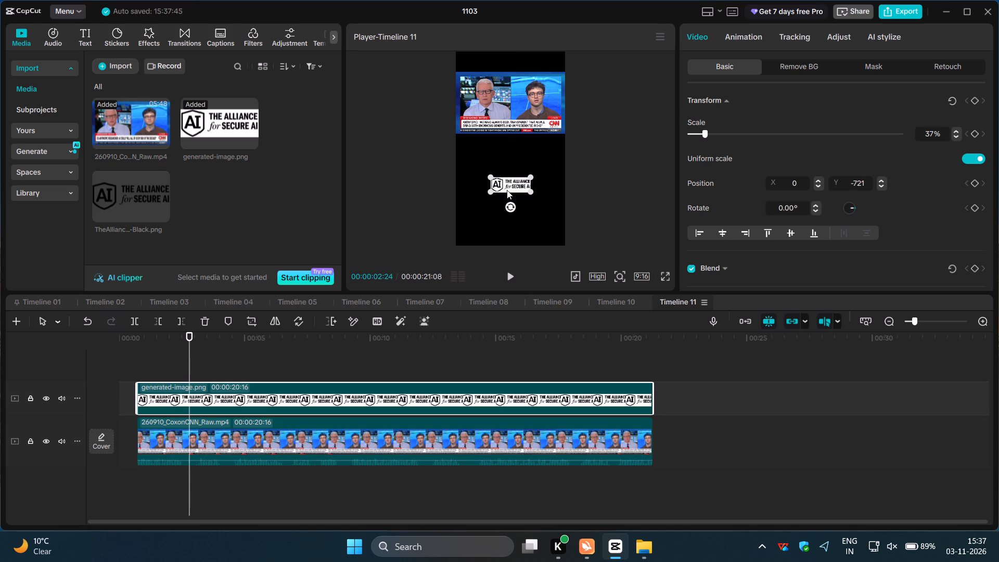
{"action": "left_click", "coordinate": [507, 187]}
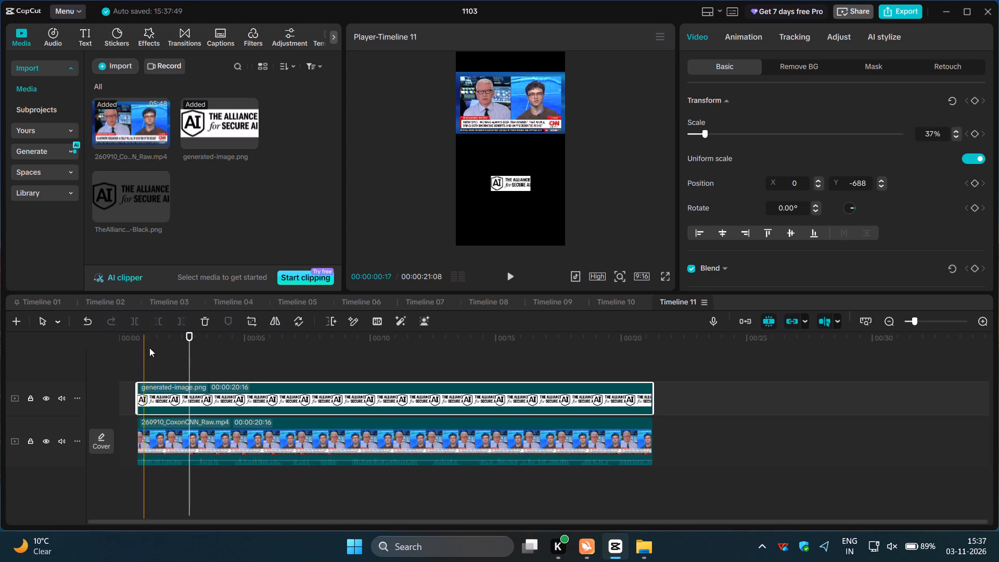
Scrub through Timeline 11, including its opening seconds in full-screen preview, to check the placement of the video and logo.
{"action": "left_click", "coordinate": [129, 350]}
{"action": "left_click_drag", "start_coordinate": [130, 350], "coordinate": [143, 354]}
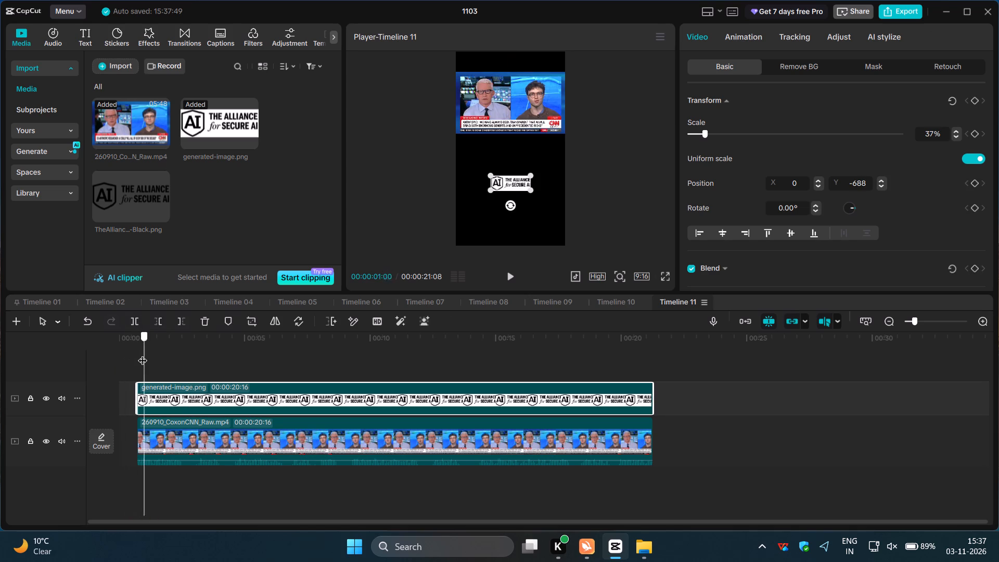
{"action": "left_click_drag", "start_coordinate": [143, 354], "coordinate": [111, 354]}
{"action": "left_click", "coordinate": [428, 344]}
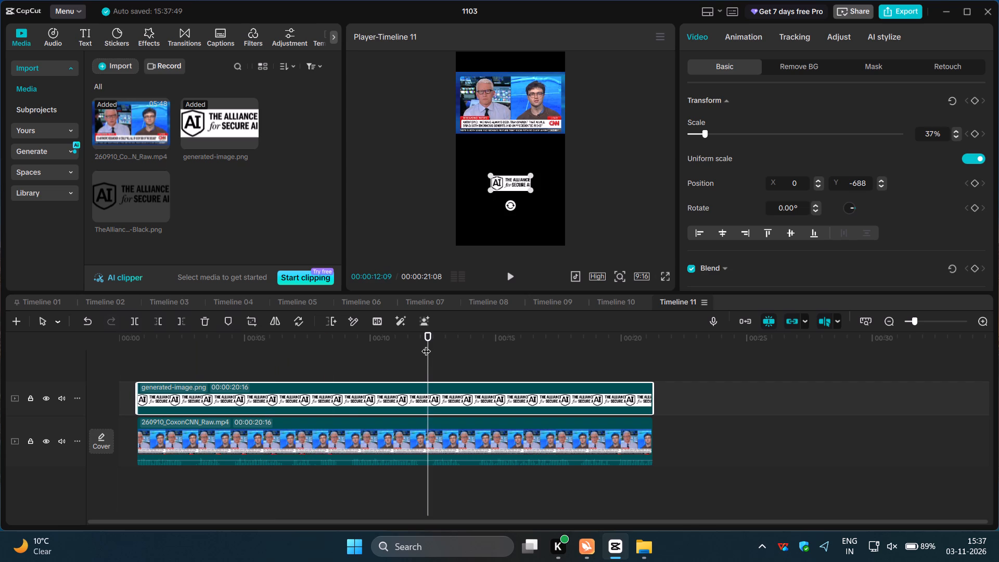
{"action": "double_click", "coordinate": [237, 354]}
{"action": "left_click_drag", "start_coordinate": [237, 354], "coordinate": [117, 355]}
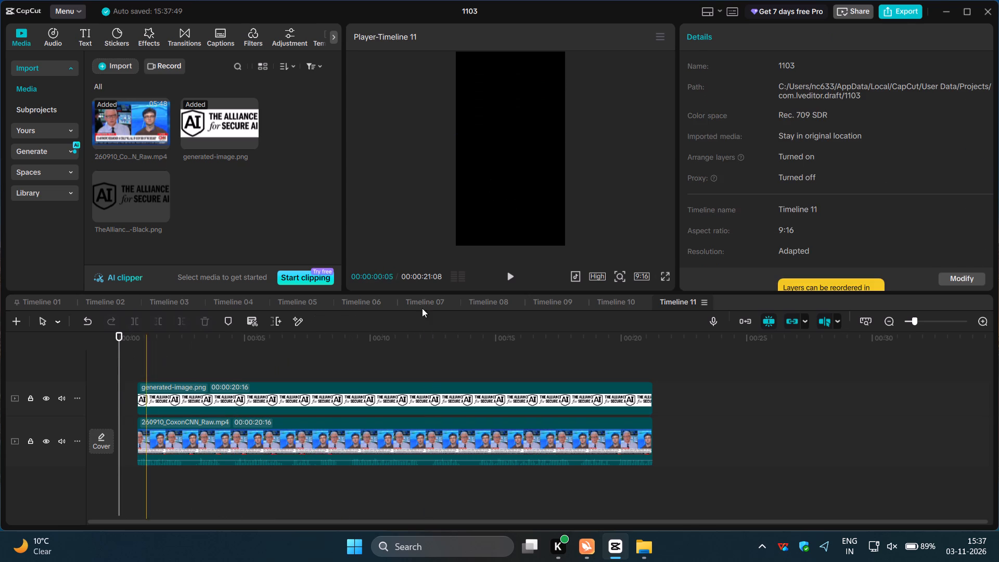
{"action": "left_click", "coordinate": [660, 277]}
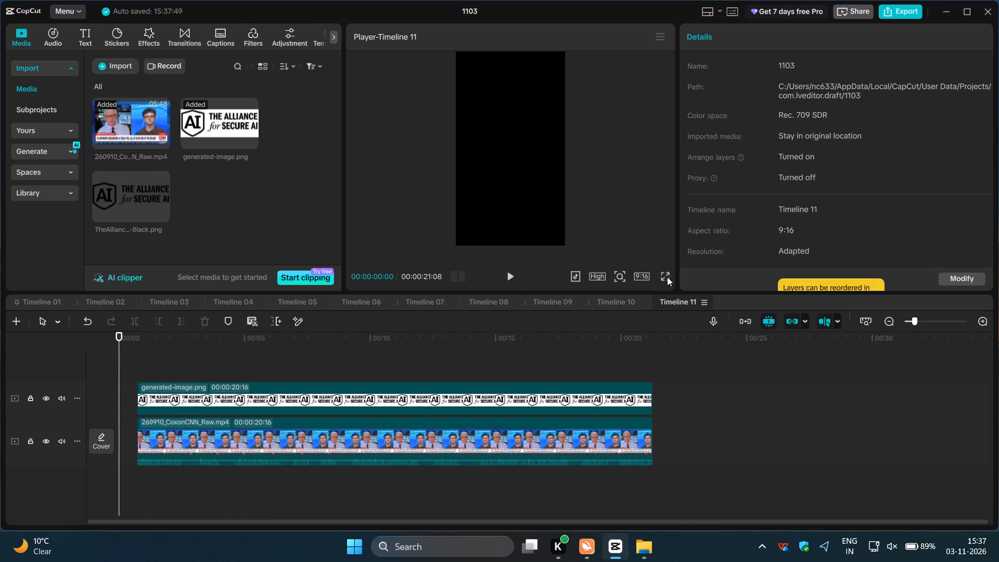
{"action": "left_click", "coordinate": [667, 277]}
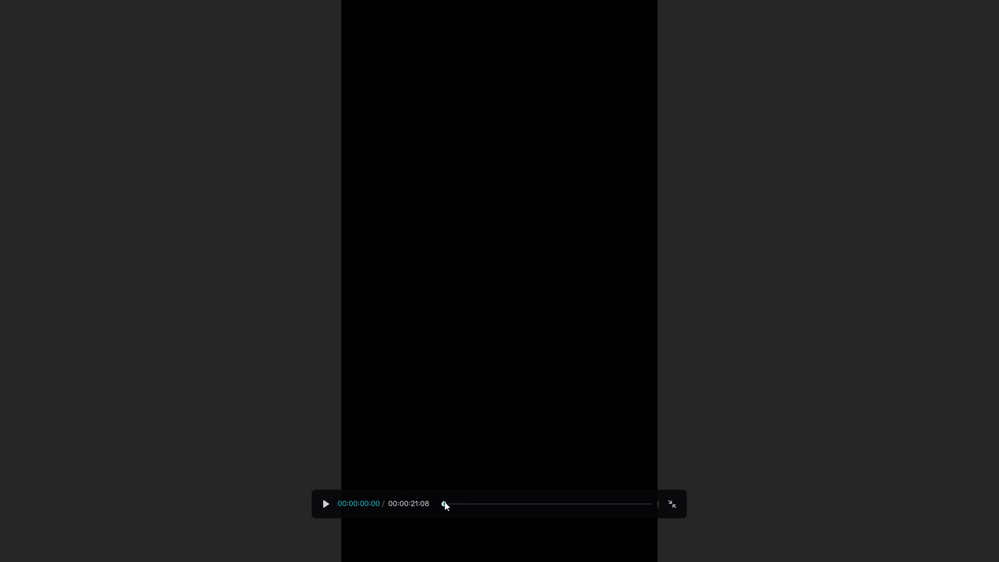
{"action": "left_click_drag", "start_coordinate": [444, 502], "coordinate": [455, 503]}
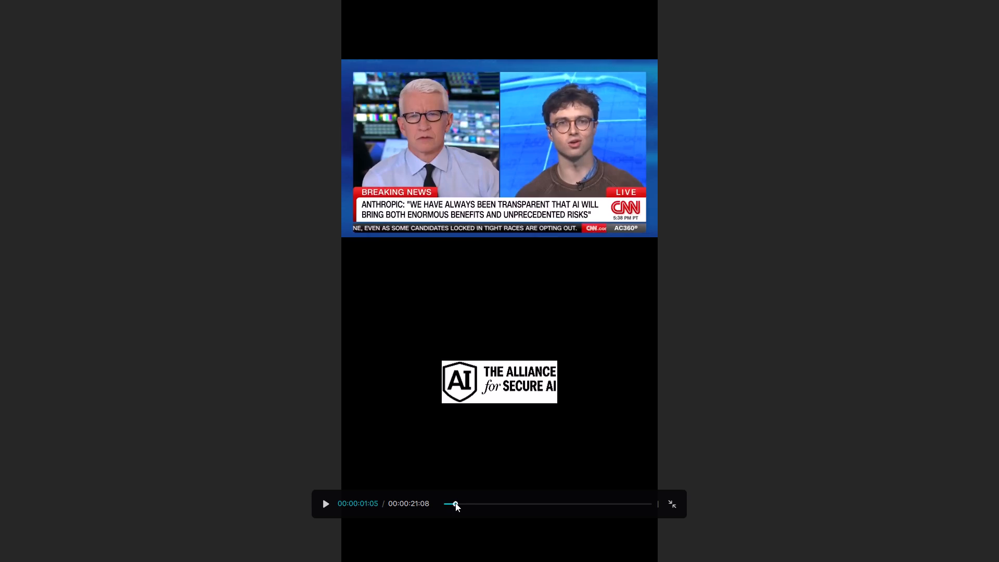
{"action": "left_click_drag", "start_coordinate": [455, 503], "coordinate": [444, 503]}
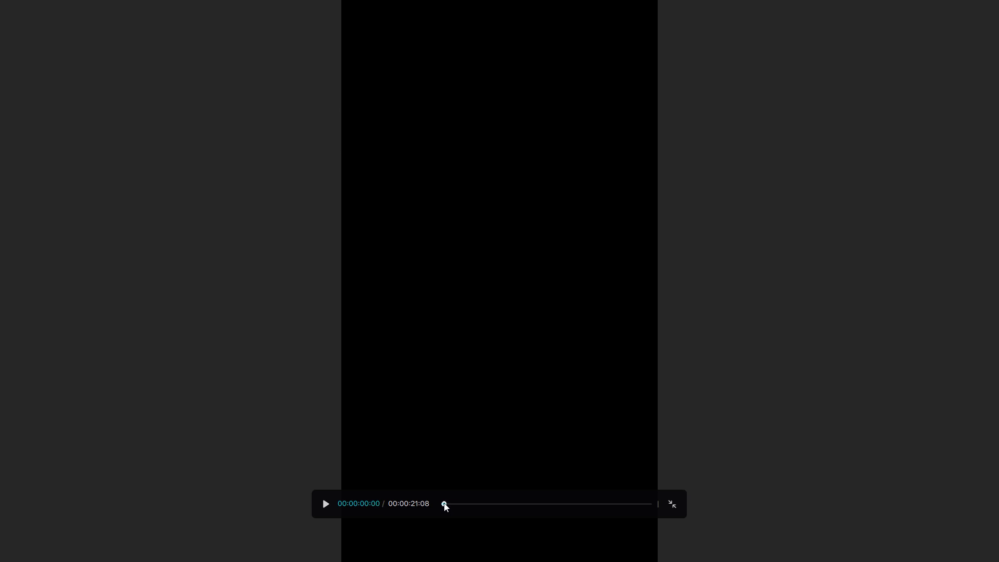
{"action": "left_click_drag", "start_coordinate": [444, 503], "coordinate": [440, 503]}
{"action": "left_click_drag", "start_coordinate": [440, 503], "coordinate": [466, 521]}
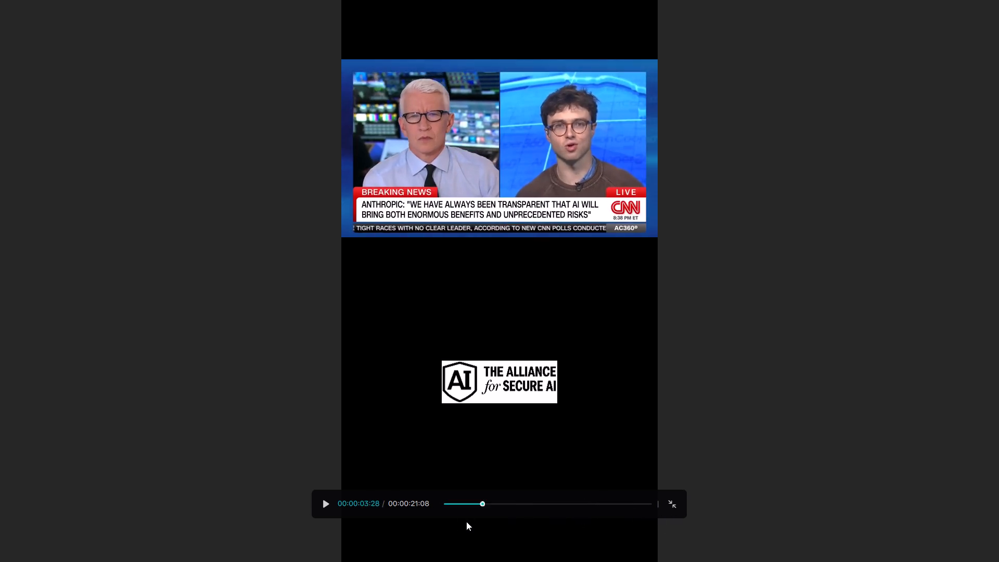
{"action": "left_click_drag", "start_coordinate": [466, 521], "coordinate": [429, 523]}
{"action": "left_click", "coordinate": [668, 503]}
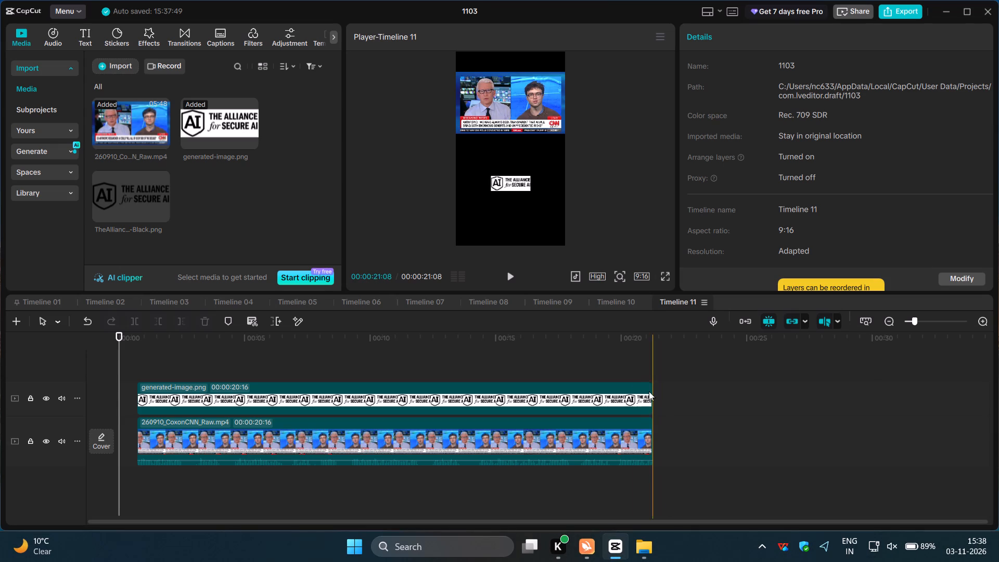
Export Timeline 11 with the frame rate set to 60fps, keeping 4K resolution, Higher bit rate, H.264 codec and mp4 format.
{"action": "left_click", "coordinate": [907, 16]}
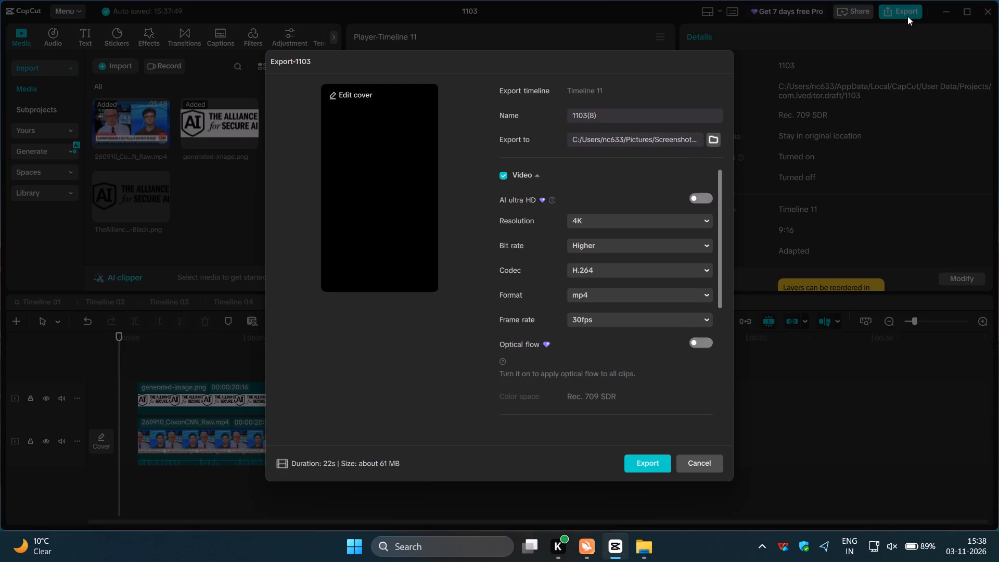
{"action": "left_click", "coordinate": [667, 319]}
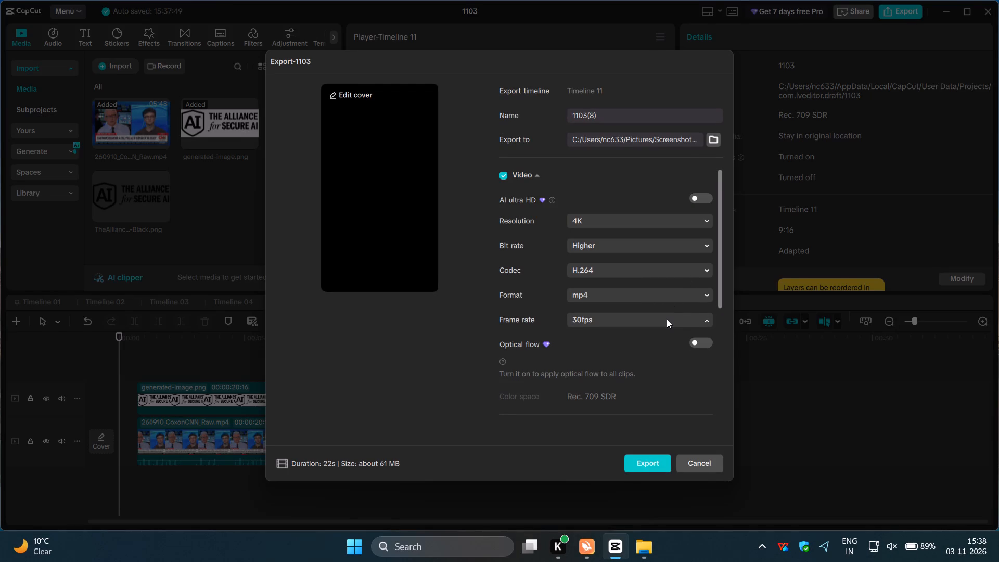
{"action": "left_click", "coordinate": [593, 469]}
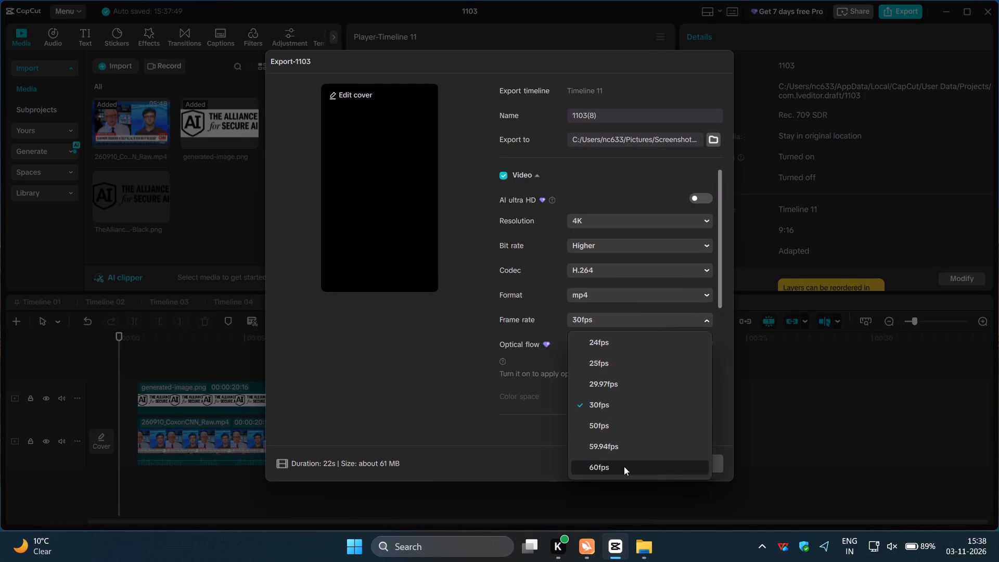
{"action": "left_click", "coordinate": [646, 462]}
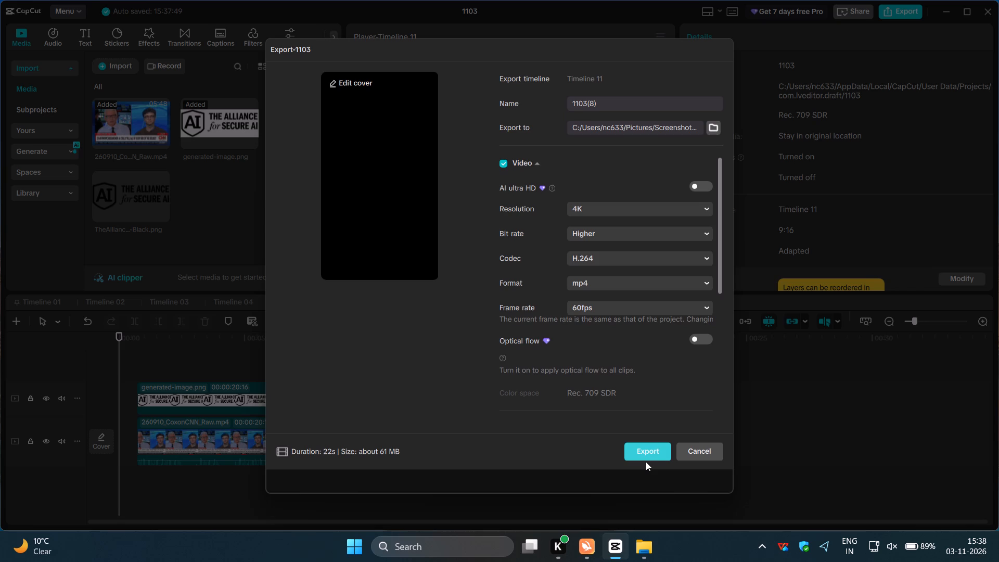
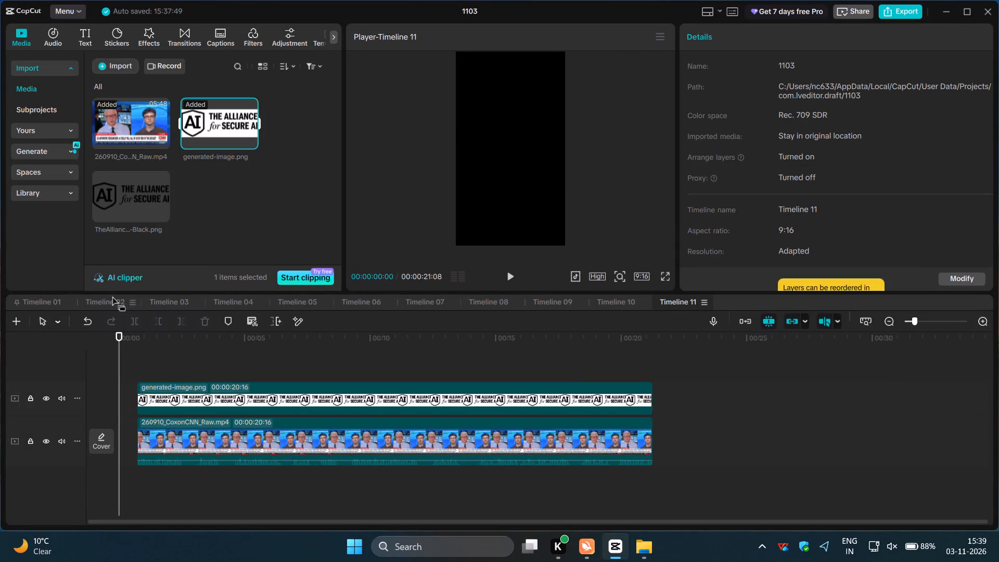
Create a new timeline and add the 260910_CoxonCNN_Raw.mp4 video to it.
{"action": "left_click", "coordinate": [10, 316]}
{"action": "left_click", "coordinate": [161, 139]}
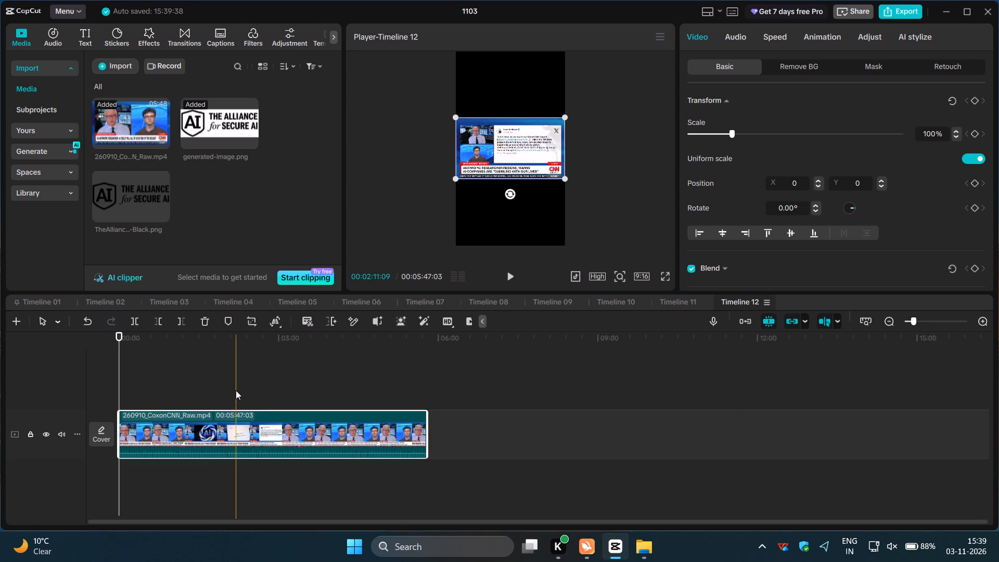
Split the CoxonCNN clip at about 00:02:48:21 and again at about 00:03:14:11.
{"action": "left_click", "coordinate": [236, 390]}
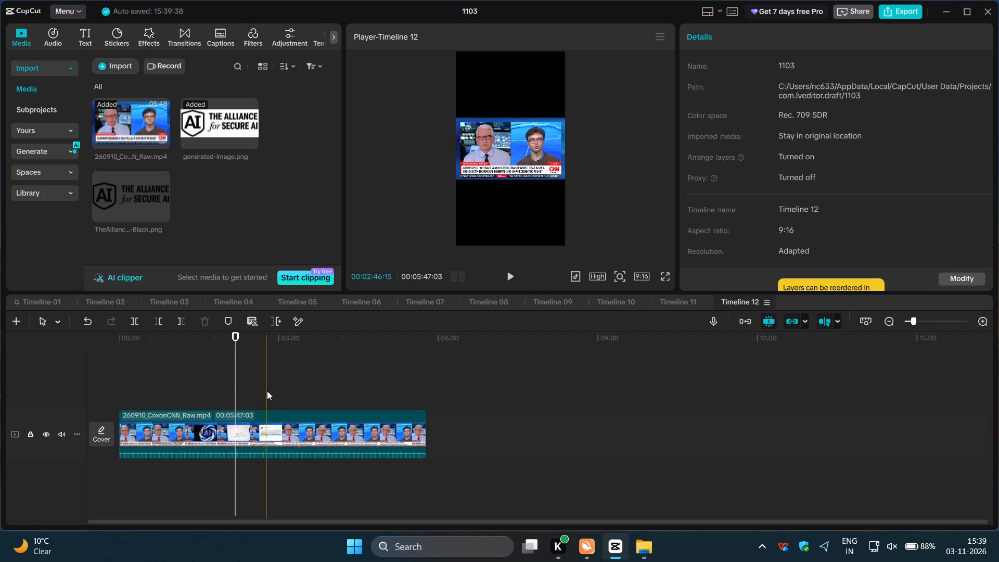
{"action": "left_click", "coordinate": [268, 391]}
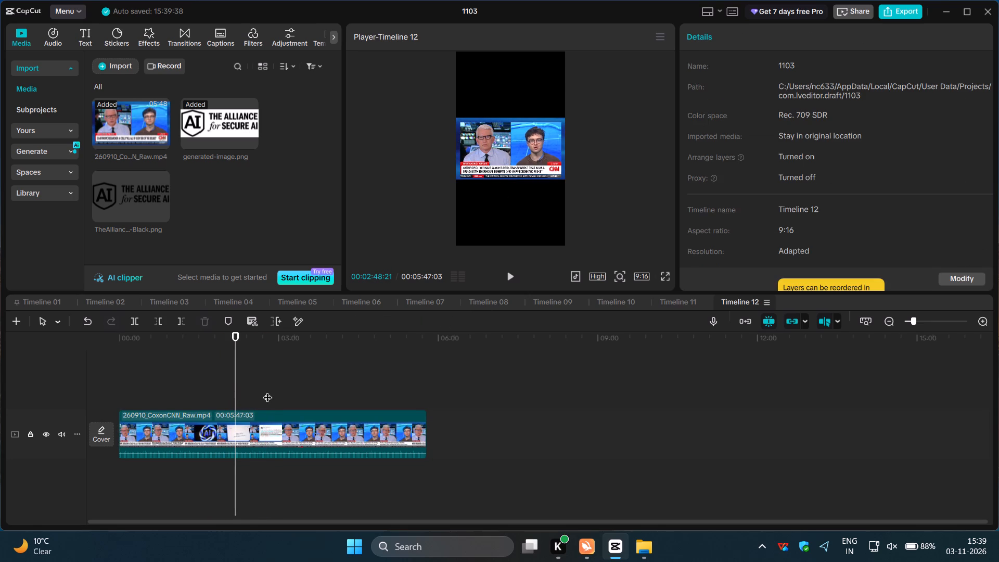
{"action": "left_click", "coordinate": [132, 315]}
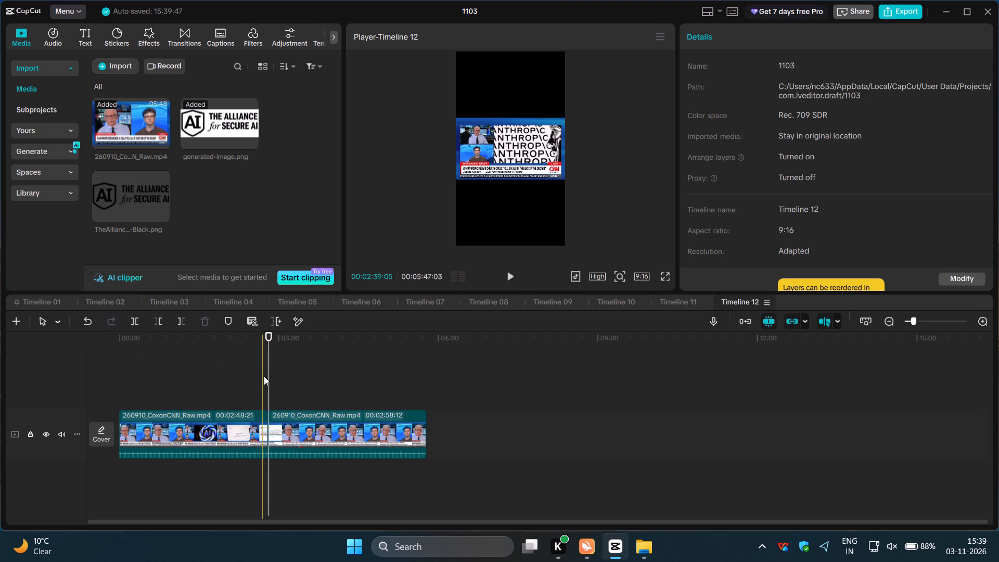
{"action": "left_click", "coordinate": [291, 380]}
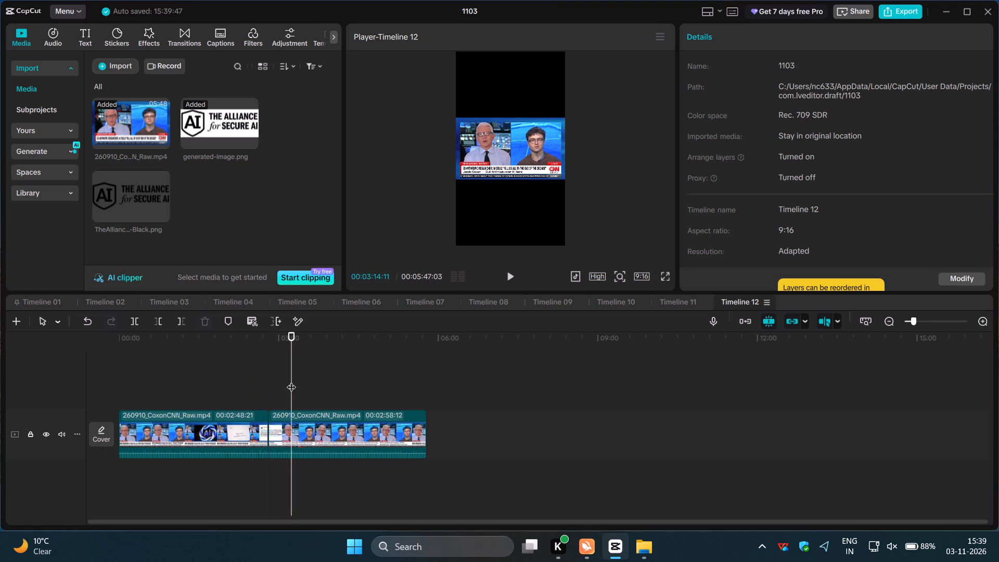
{"action": "left_click", "coordinate": [141, 322]}
Delete the clip segments before and after the section between the two cuts.
{"action": "left_click", "coordinate": [216, 431]}
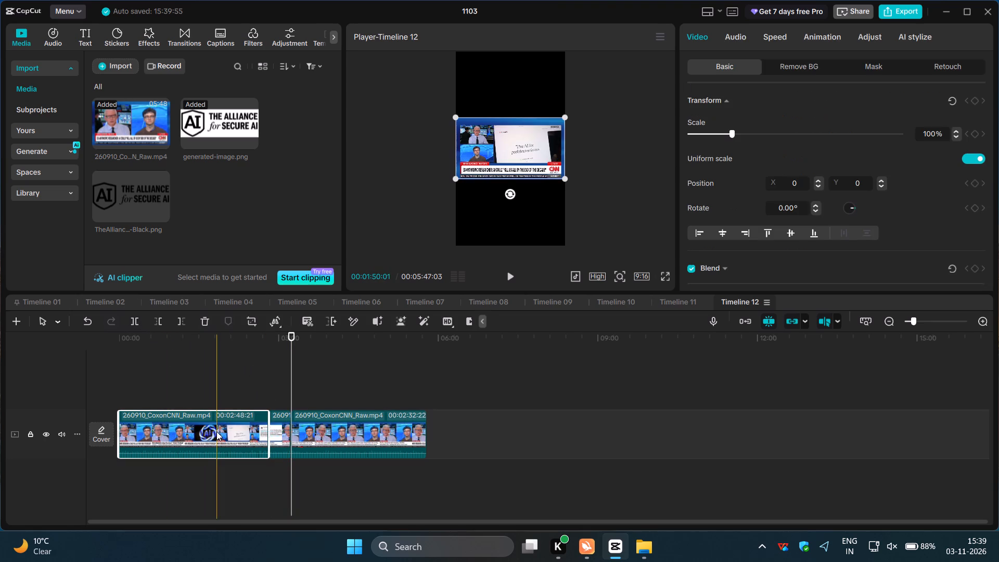
{"action": "left_click", "coordinate": [205, 324]}
{"action": "left_click", "coordinate": [340, 433]}
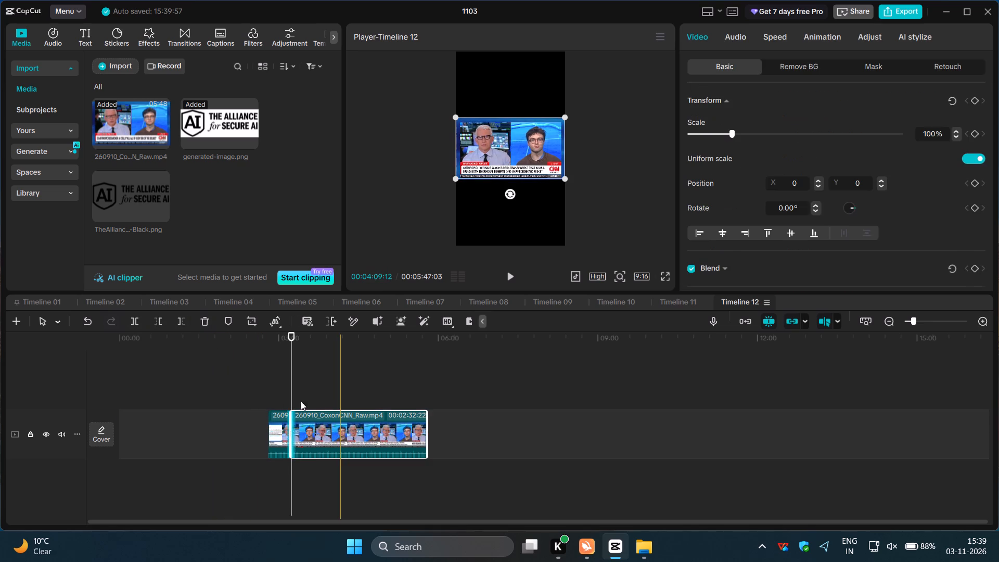
{"action": "left_click", "coordinate": [210, 319]}
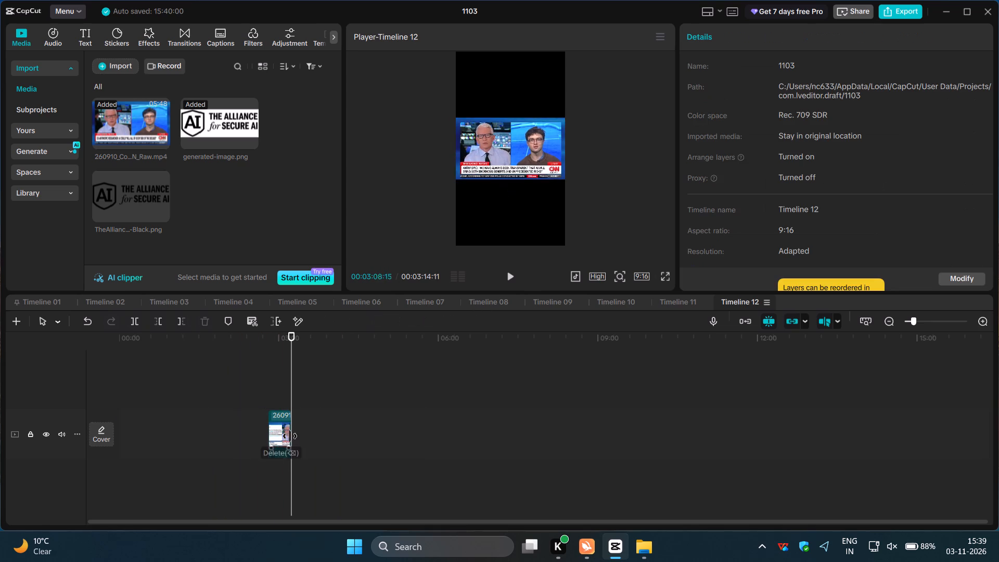
Move the remaining clip toward the timeline's beginning so that it starts about 1 second in.
{"action": "left_click", "coordinate": [284, 435]}
{"action": "left_click_drag", "start_coordinate": [282, 435], "coordinate": [162, 430]}
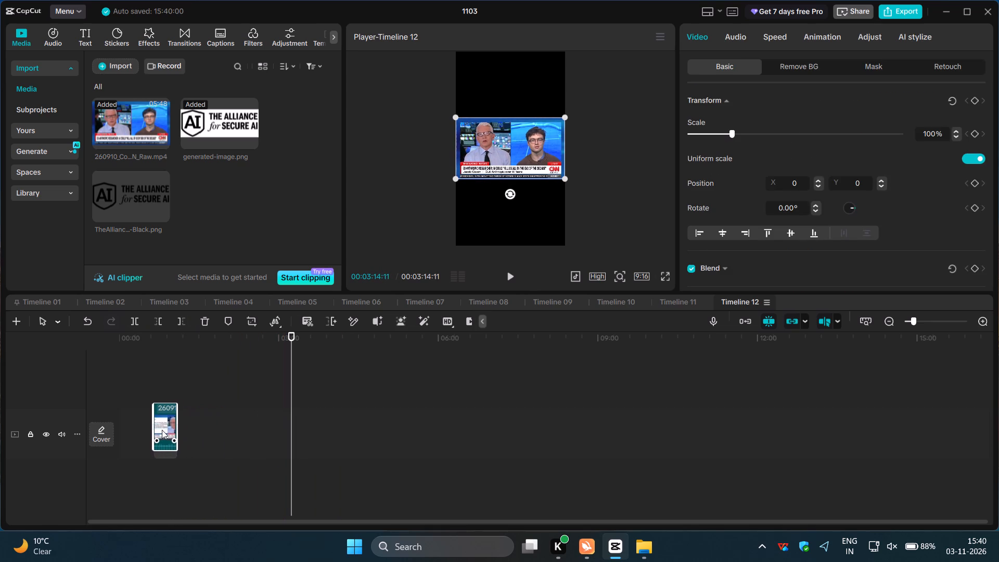
{"action": "left_click_drag", "start_coordinate": [162, 430], "coordinate": [155, 432]}
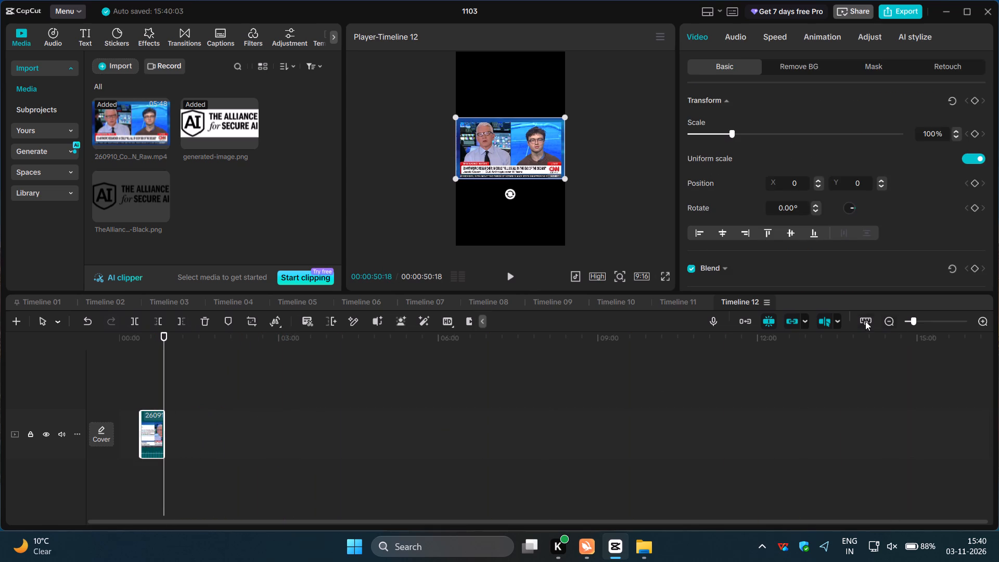
{"action": "left_click", "coordinate": [865, 320]}
{"action": "left_click_drag", "start_coordinate": [635, 426], "coordinate": [417, 429]}
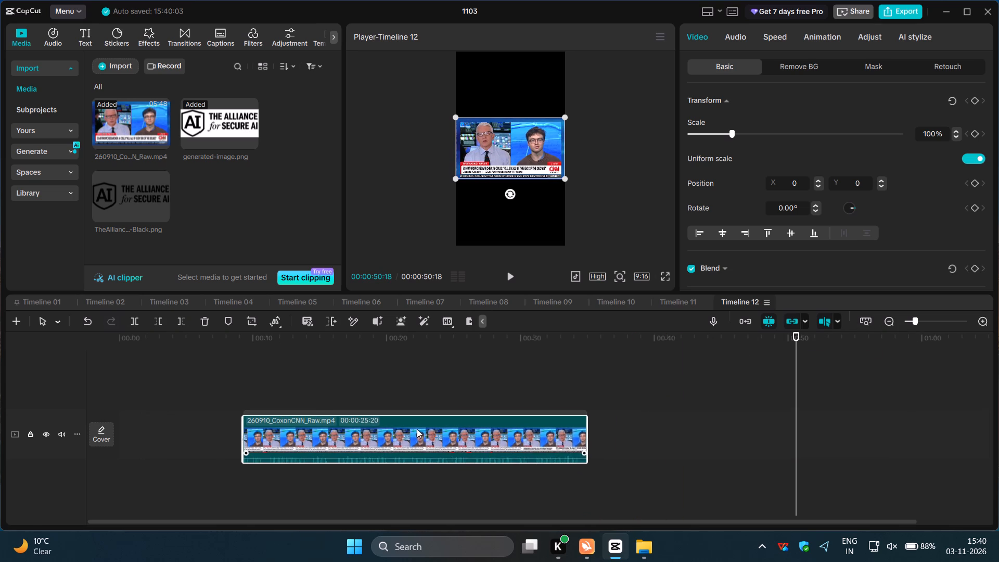
{"action": "left_click_drag", "start_coordinate": [417, 429], "coordinate": [328, 426]}
{"action": "left_click", "coordinate": [134, 388]}
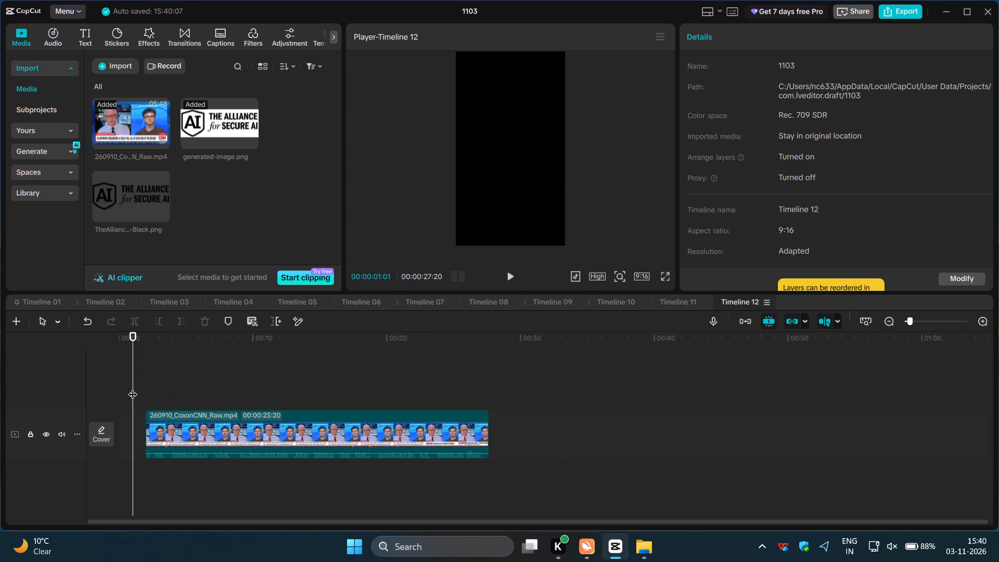
{"action": "left_click_drag", "start_coordinate": [133, 388], "coordinate": [95, 377]}
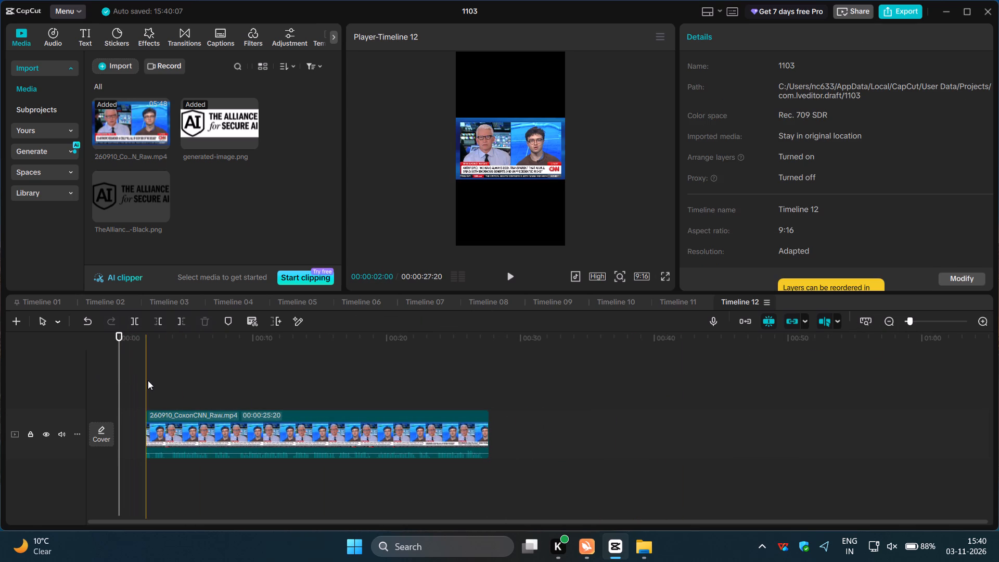
{"action": "left_click_drag", "start_coordinate": [181, 429], "coordinate": [167, 429]}
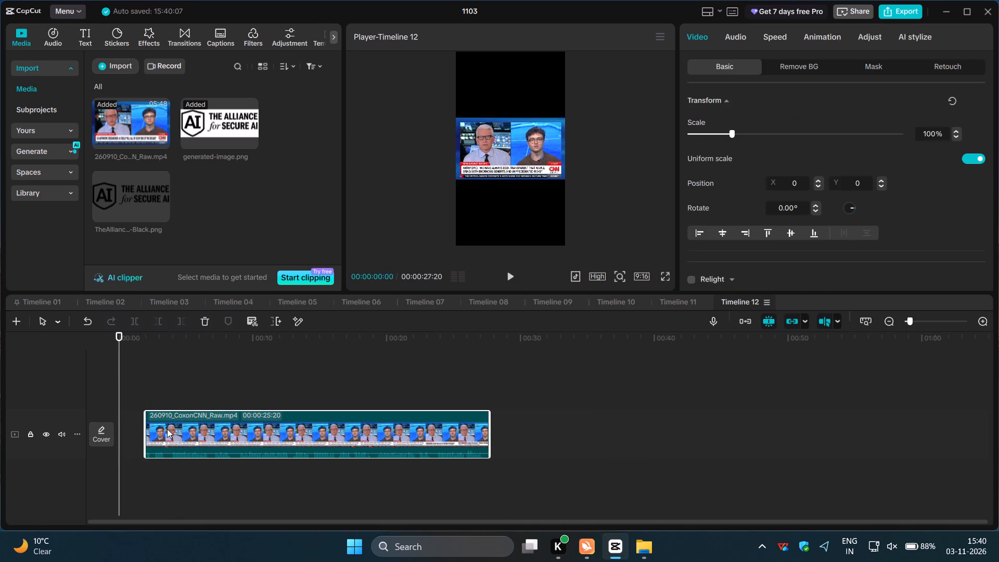
{"action": "left_click_drag", "start_coordinate": [167, 429], "coordinate": [166, 429]}
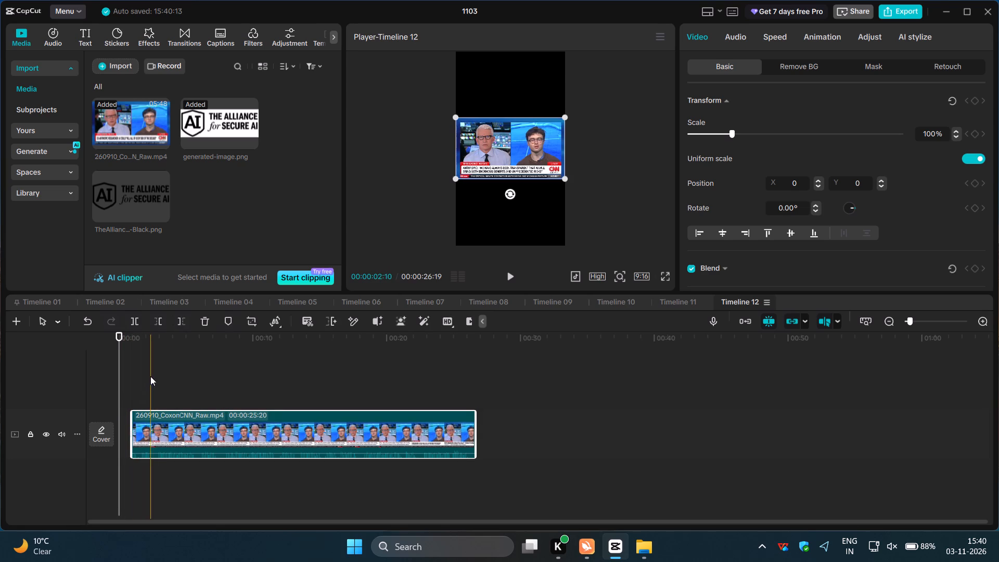
Add the generated-image.png logo above the video, aligned with its start and extended to the clip's full 00:00:25:20 length.
{"action": "left_click", "coordinate": [252, 142]}
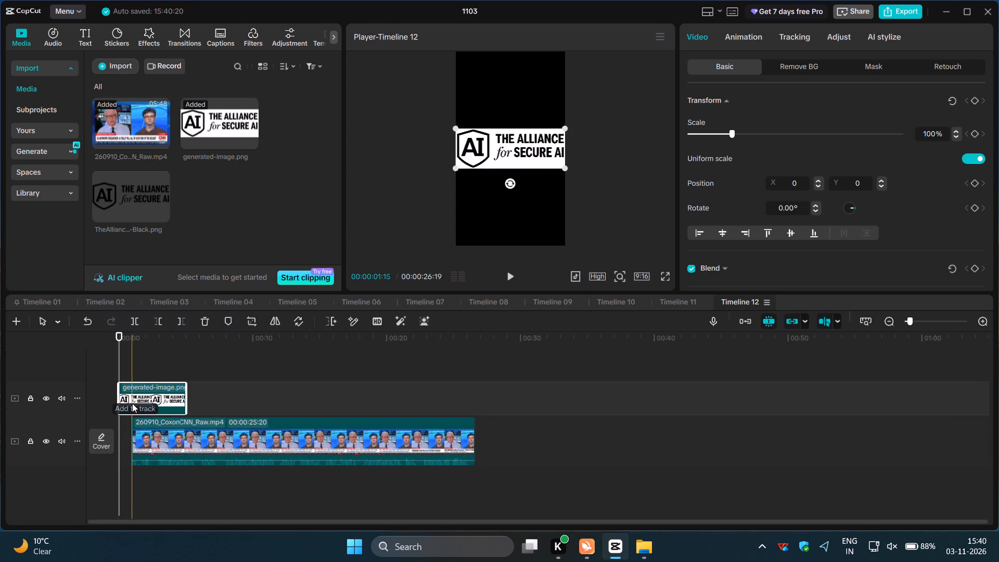
{"action": "left_click_drag", "start_coordinate": [144, 395], "coordinate": [158, 395]}
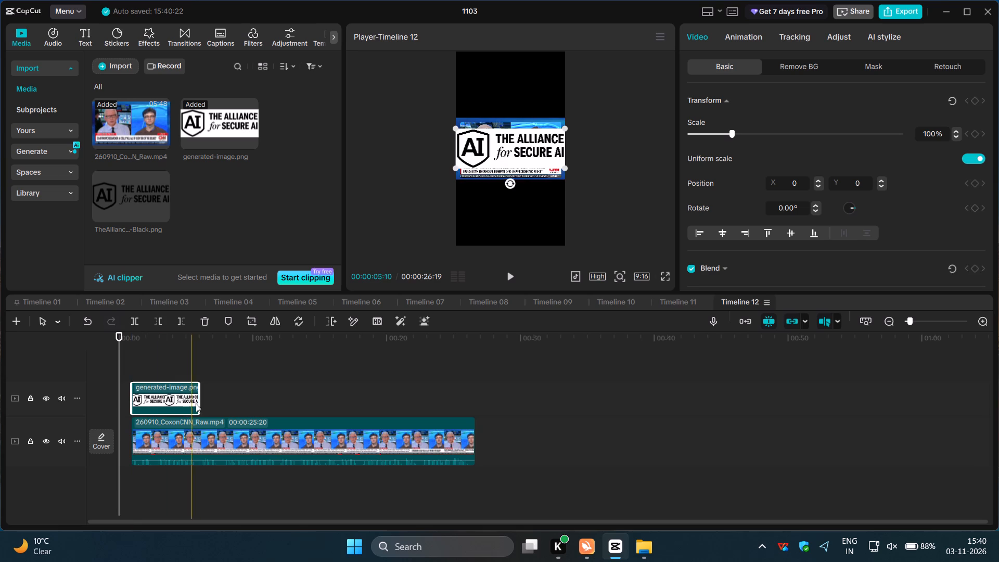
{"action": "left_click_drag", "start_coordinate": [198, 399], "coordinate": [469, 417]}
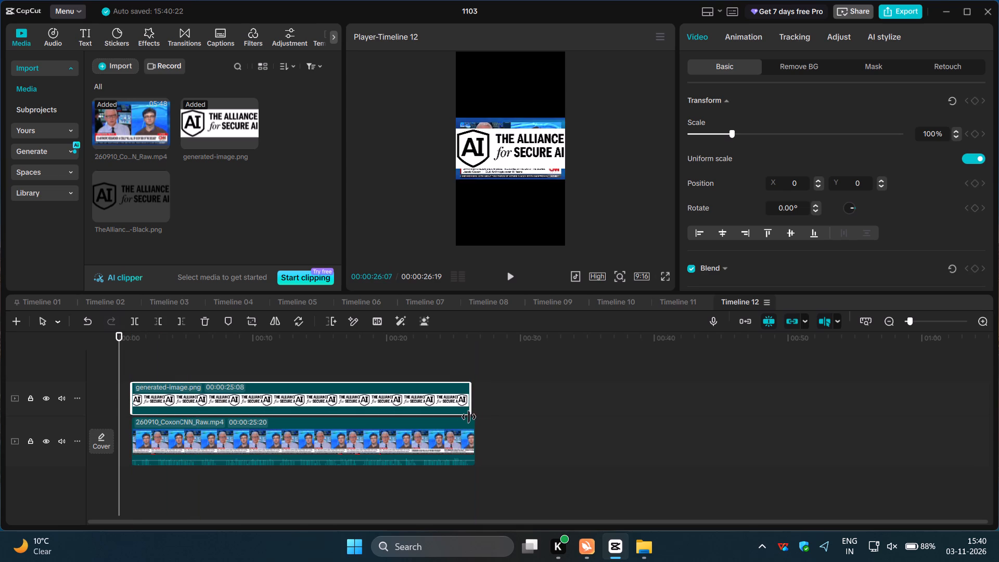
{"action": "left_click_drag", "start_coordinate": [469, 417], "coordinate": [474, 417]}
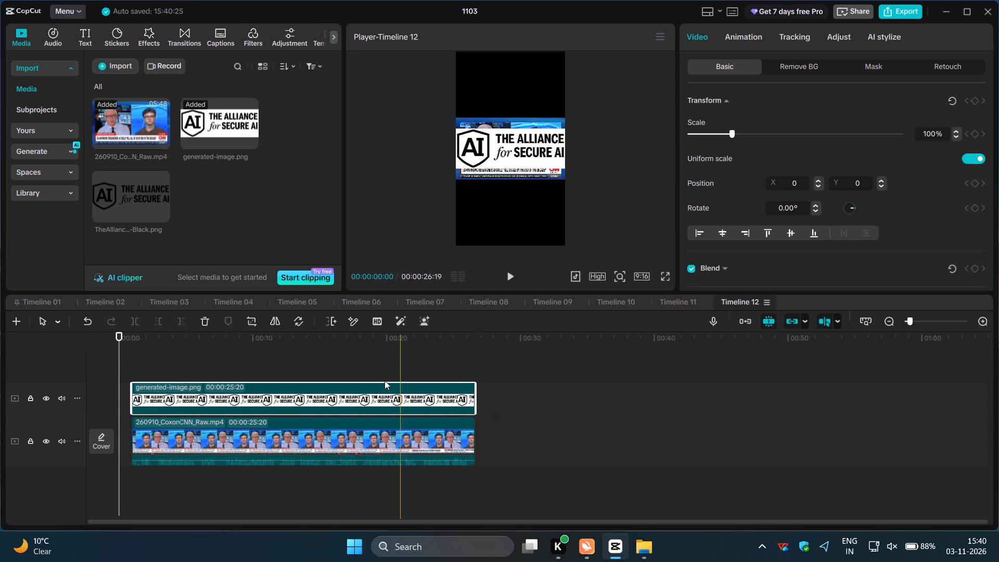
Scale the logo down to about 48% and place it below the video, centred horizontally.
{"action": "left_click", "coordinate": [215, 366]}
{"action": "left_click", "coordinate": [478, 151]}
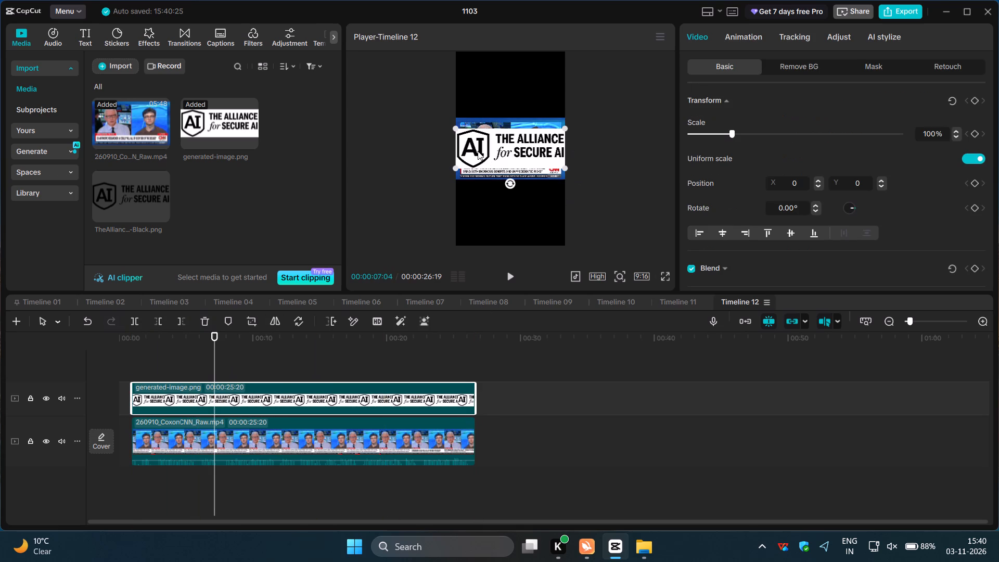
{"action": "left_click_drag", "start_coordinate": [453, 125], "coordinate": [489, 154]}
{"action": "left_click_drag", "start_coordinate": [508, 149], "coordinate": [511, 160]}
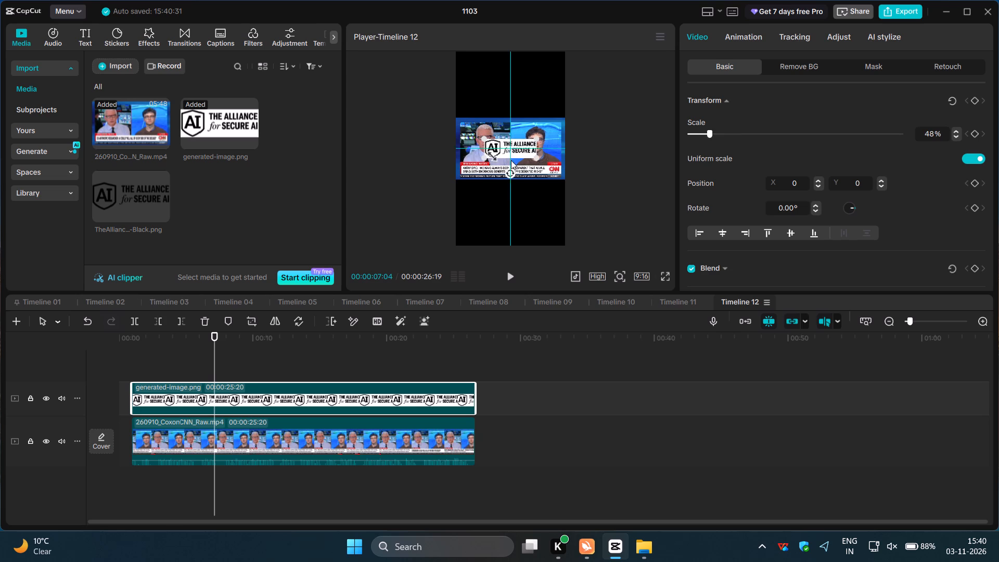
{"action": "left_click_drag", "start_coordinate": [511, 160], "coordinate": [506, 203]}
Move the video into the upper part of the vertical frame, keeping it centred horizontally.
{"action": "left_click", "coordinate": [503, 150]}
{"action": "left_click_drag", "start_coordinate": [502, 148], "coordinate": [499, 120]}
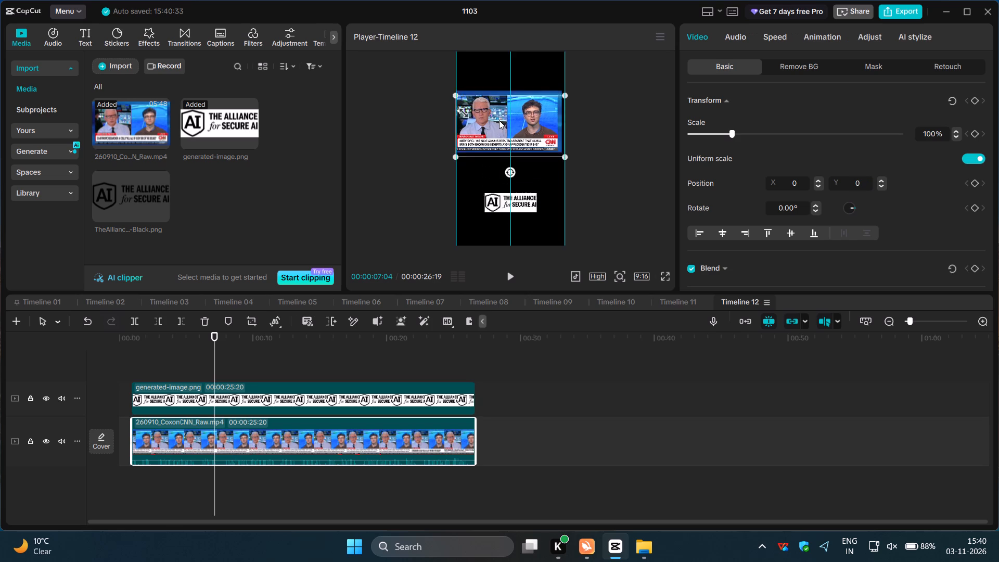
{"action": "left_click_drag", "start_coordinate": [499, 120], "coordinate": [504, 100]}
Scale the logo down to about 42% and place it at X 0, about Y -901 beneath the video.
{"action": "left_click", "coordinate": [510, 205]}
{"action": "left_click_drag", "start_coordinate": [509, 204], "coordinate": [506, 190]}
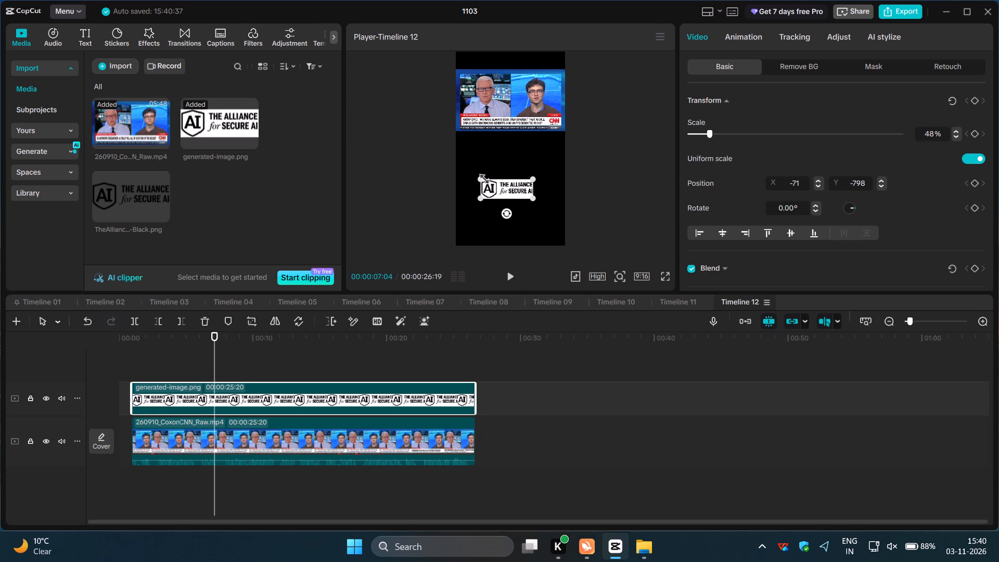
{"action": "left_click", "coordinate": [479, 176]}
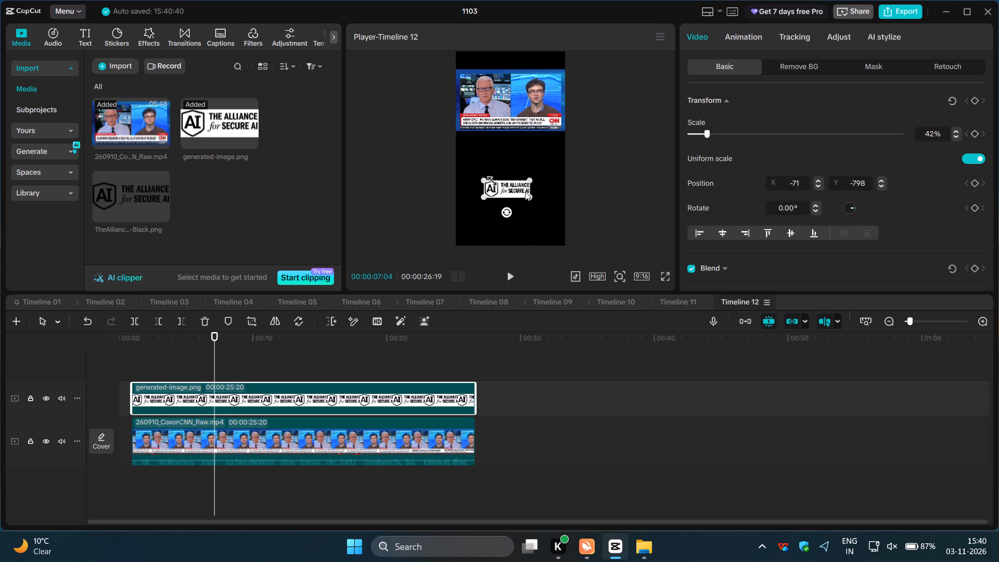
{"action": "left_click_drag", "start_coordinate": [507, 188], "coordinate": [508, 189]}
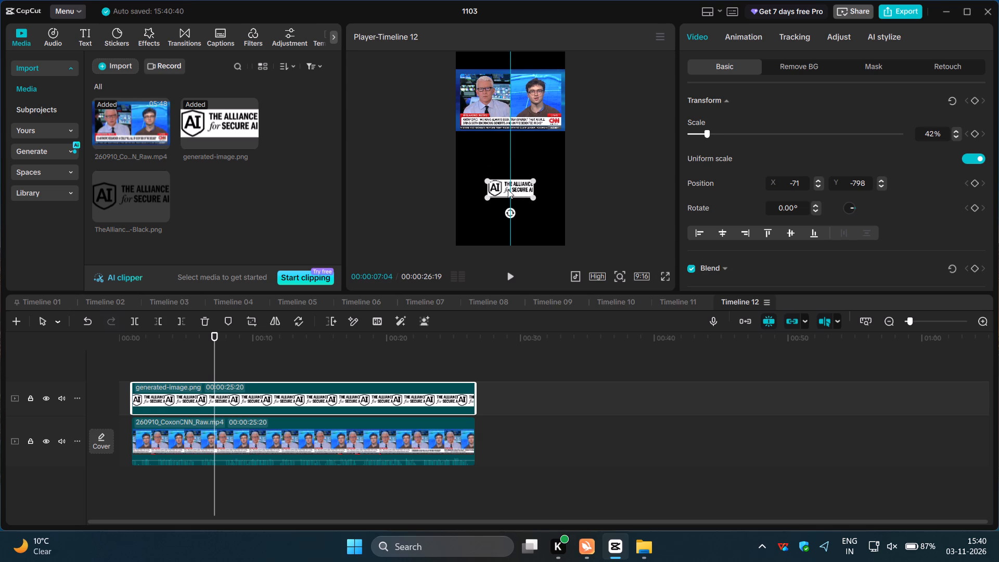
{"action": "left_click_drag", "start_coordinate": [508, 189], "coordinate": [508, 193]}
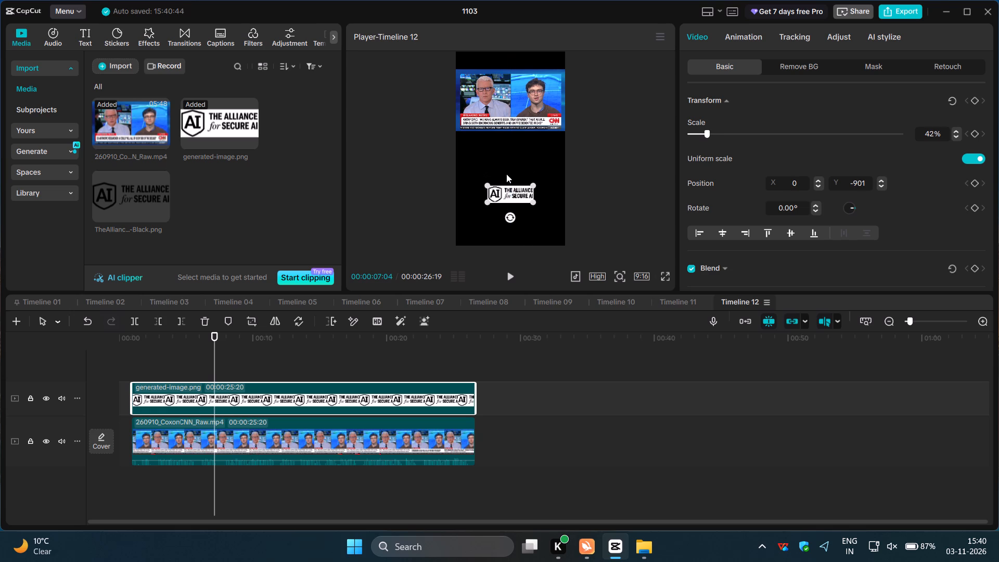
Raise the logo to about Y -785, keeping it centred at X 0.
{"action": "left_click_drag", "start_coordinate": [508, 197], "coordinate": [507, 184]}
{"action": "left_click_drag", "start_coordinate": [507, 193], "coordinate": [506, 181]}
{"action": "left_click", "coordinate": [506, 192]}
{"action": "left_click_drag", "start_coordinate": [507, 192], "coordinate": [507, 178]}
{"action": "left_click", "coordinate": [507, 192]}
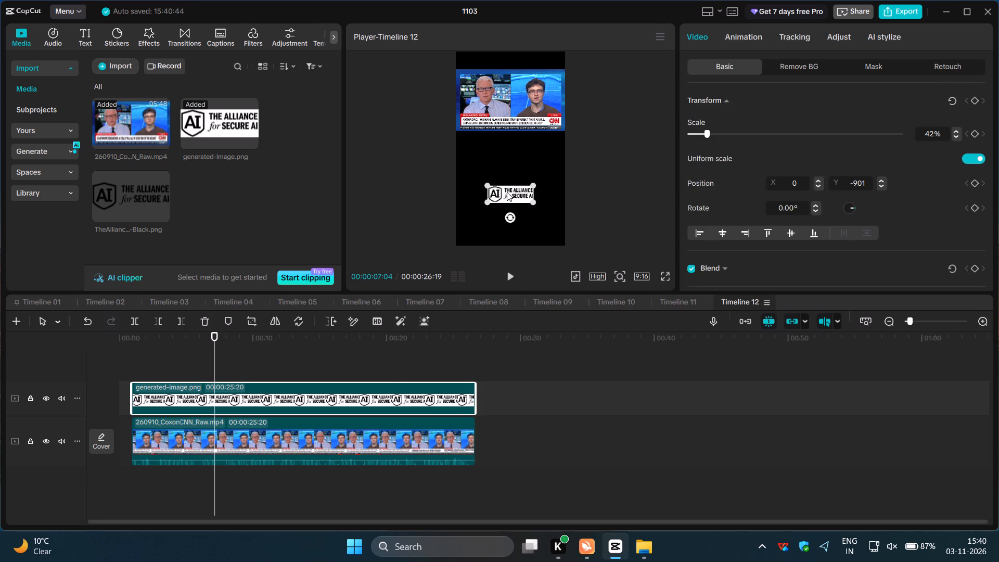
{"action": "left_click", "coordinate": [508, 194]}
{"action": "left_click_drag", "start_coordinate": [508, 194], "coordinate": [508, 187]}
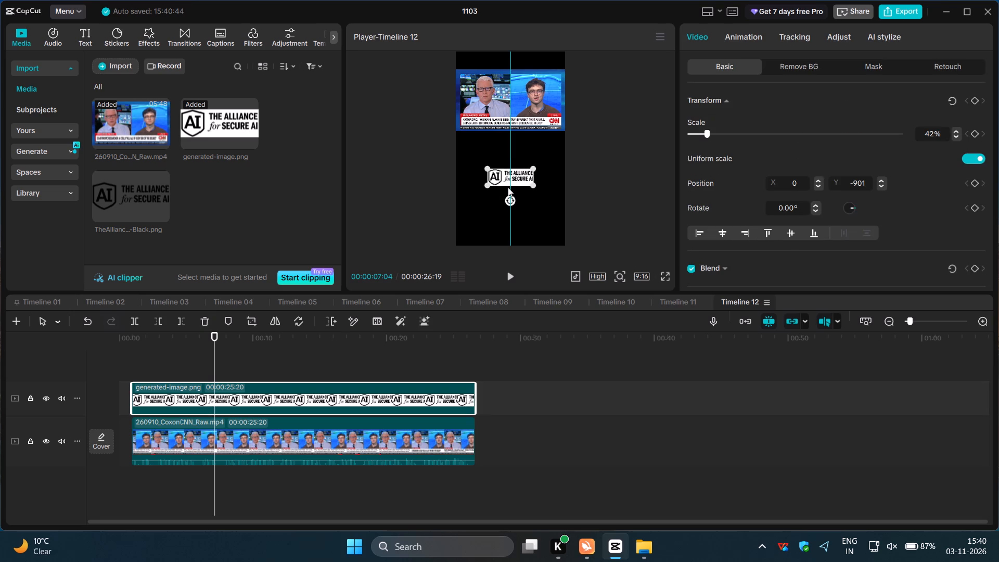
{"action": "left_click_drag", "start_coordinate": [508, 187], "coordinate": [511, 184]}
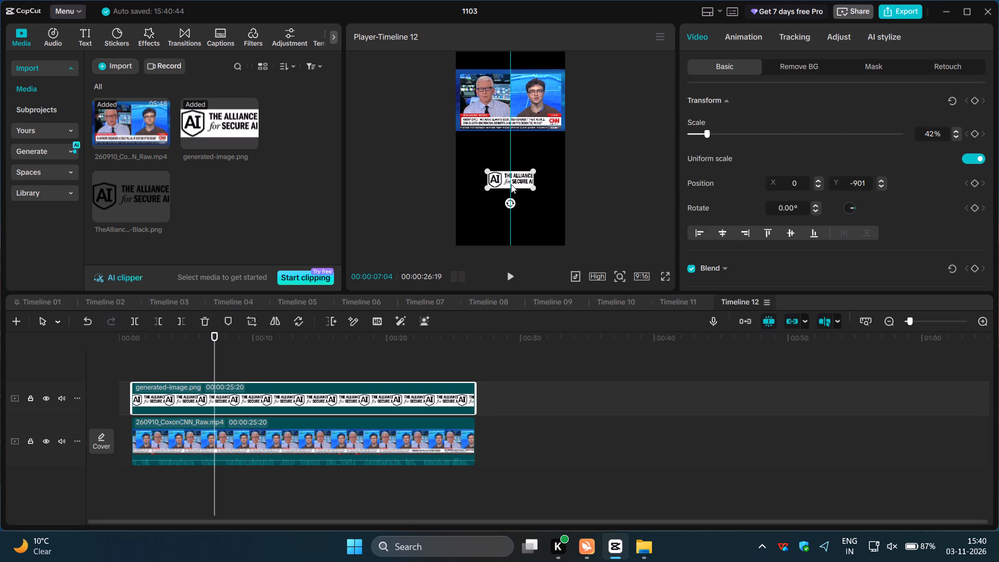
{"action": "left_click_drag", "start_coordinate": [511, 184], "coordinate": [509, 188]}
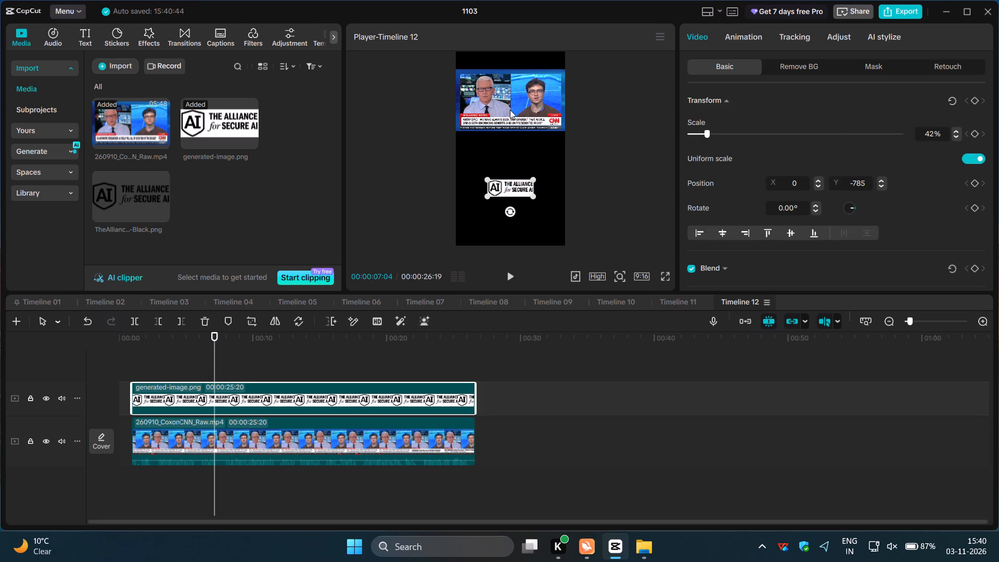
Lower the video slightly in the frame, keeping it centred horizontally above the logo.
{"action": "left_click", "coordinate": [510, 110]}
{"action": "left_click_drag", "start_coordinate": [507, 111], "coordinate": [509, 116]}
{"action": "left_click", "coordinate": [588, 141]}
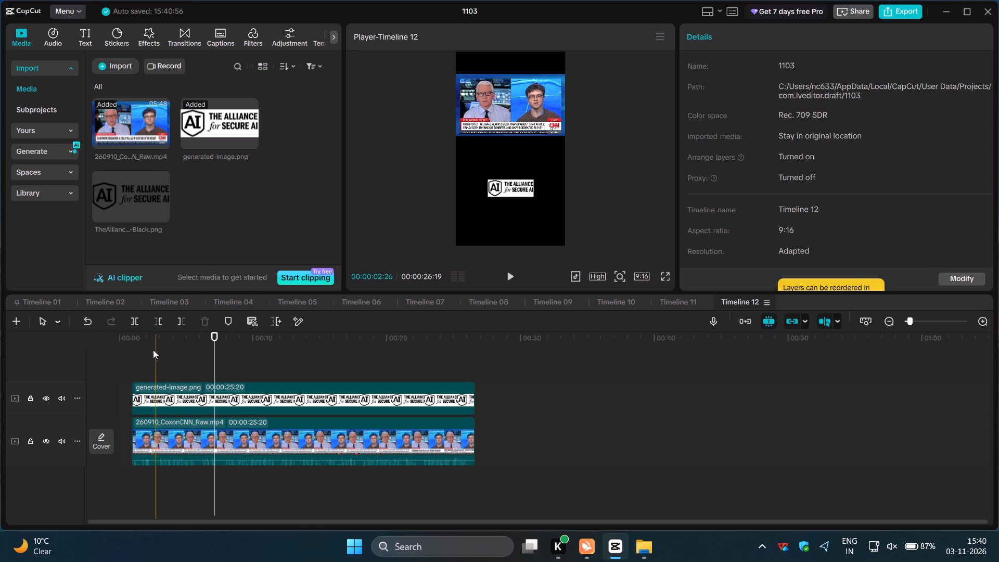
Return the playhead to the start and export the timeline at 60fps, keeping 4K resolution, Higher bit rate, H.264 codec and mp4 format.
{"action": "left_click", "coordinate": [116, 349]}
{"action": "left_click", "coordinate": [116, 349]}
{"action": "left_click", "coordinate": [121, 357]}
{"action": "left_click_drag", "start_coordinate": [121, 357], "coordinate": [114, 357]}
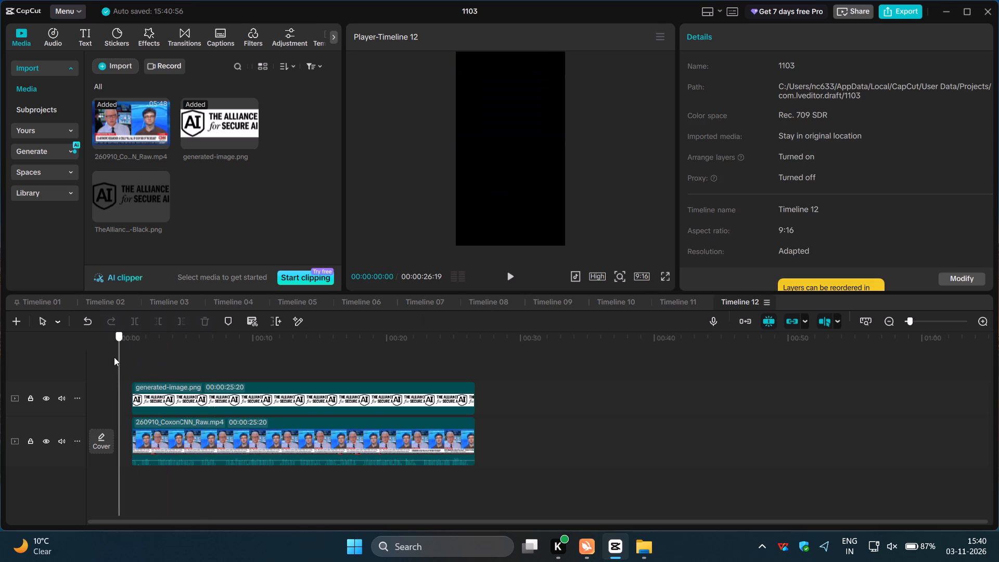
{"action": "left_click_drag", "start_coordinate": [114, 357], "coordinate": [107, 357]}
{"action": "left_click", "coordinate": [896, 7]}
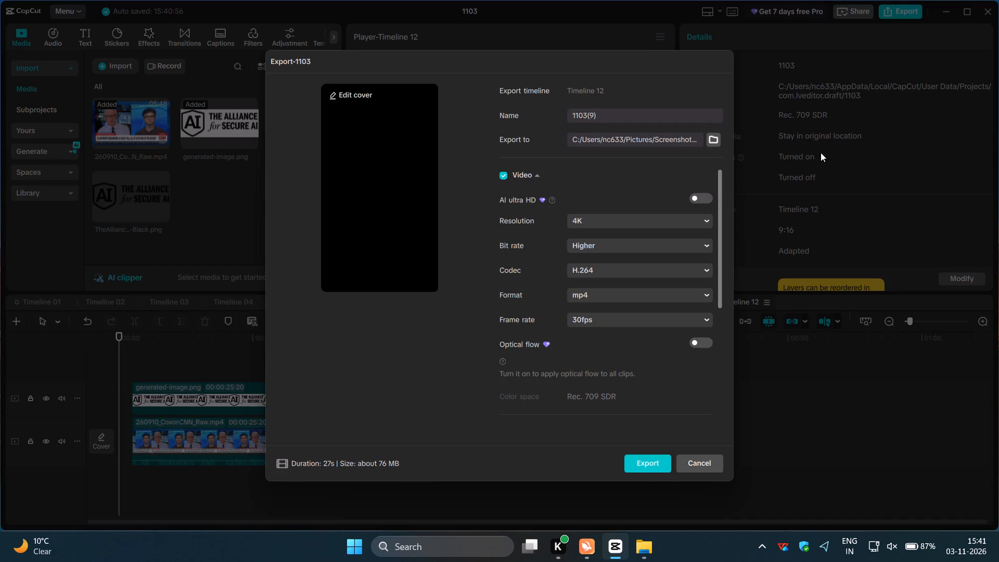
{"action": "left_click", "coordinate": [634, 322]}
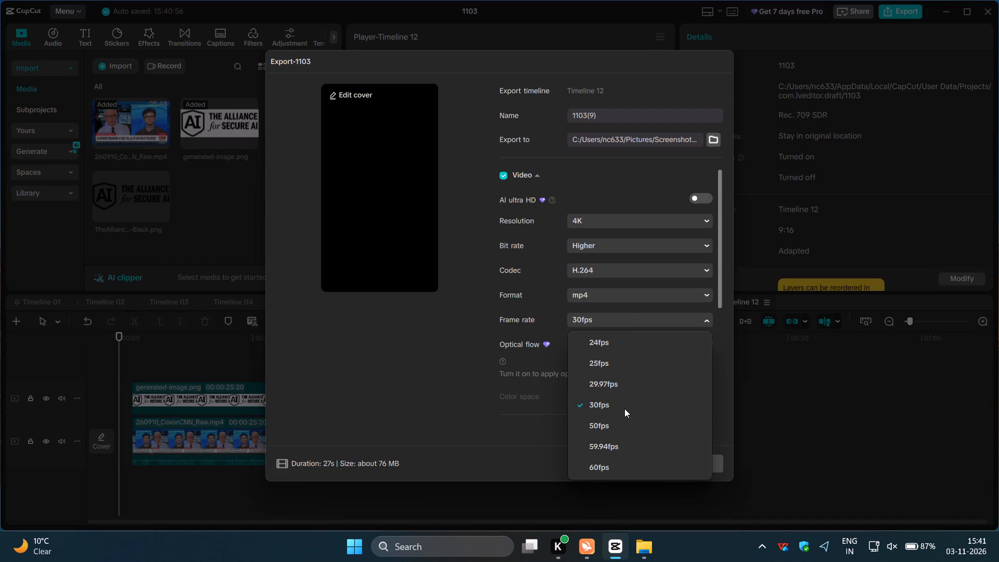
{"action": "left_click", "coordinate": [616, 465]}
{"action": "left_click", "coordinate": [657, 458]}
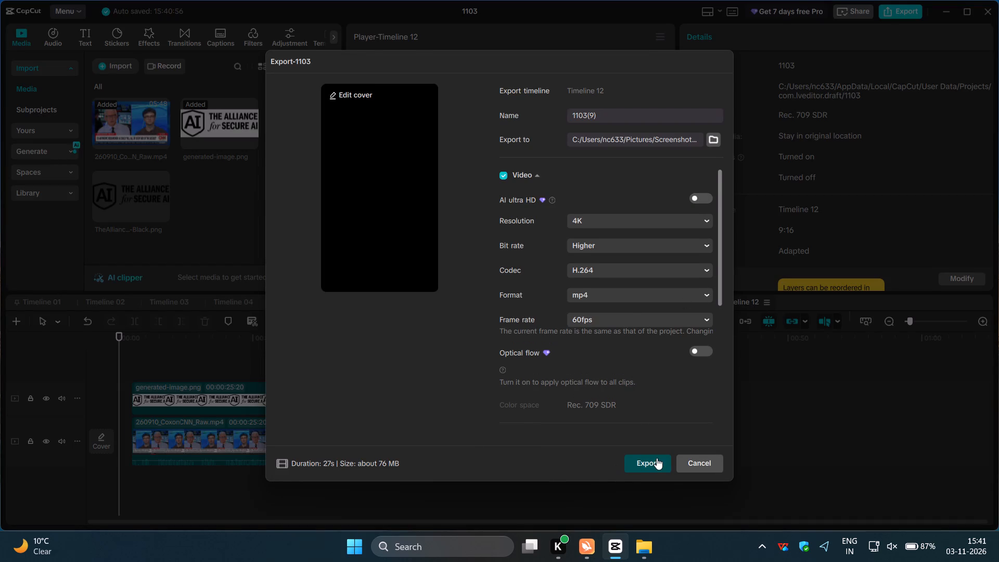
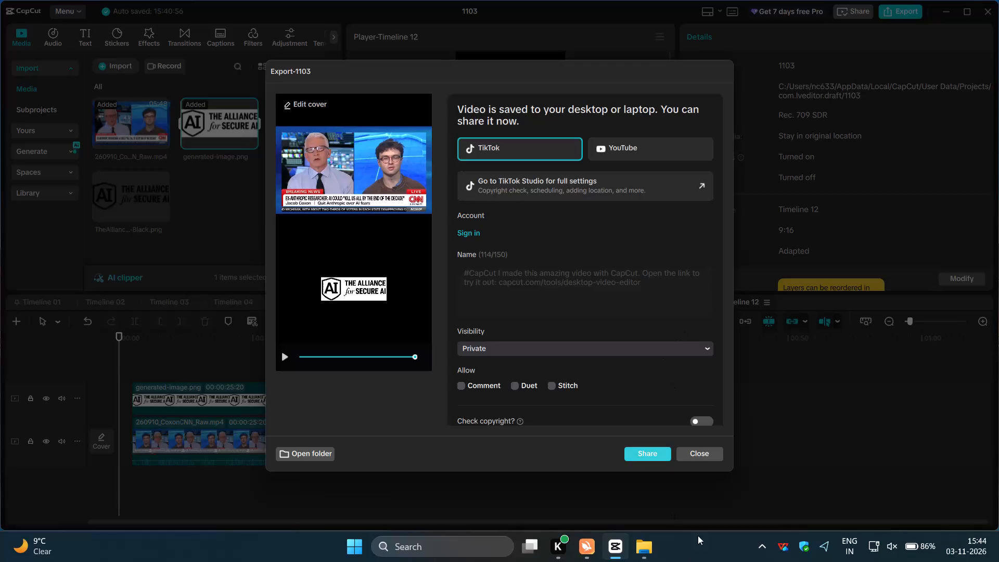
Close the export window for Timeline 12 without sharing the video.
{"action": "left_click", "coordinate": [708, 451]}
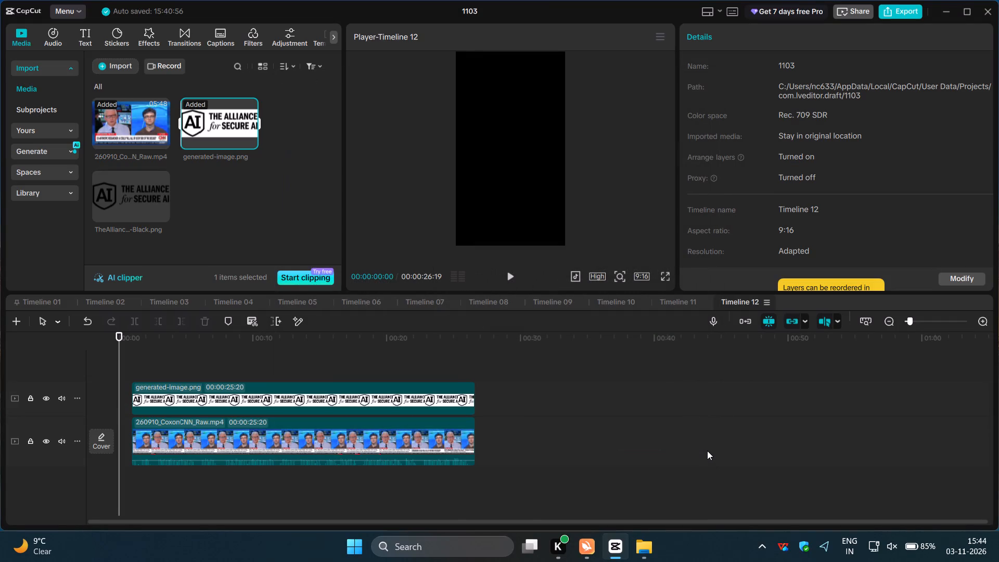
Add a new timeline to the project after Timeline 12.
{"action": "left_click", "coordinate": [17, 320]}
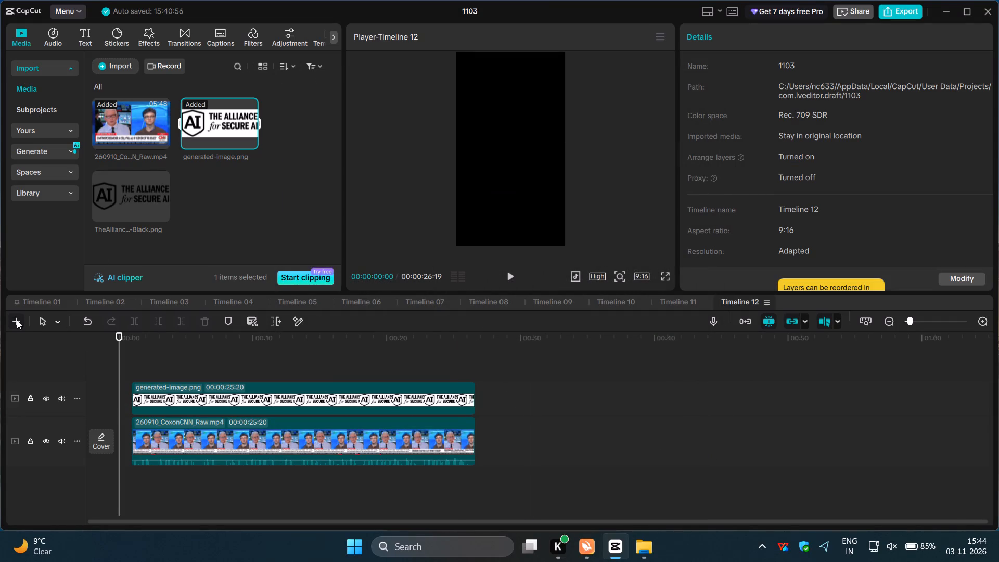
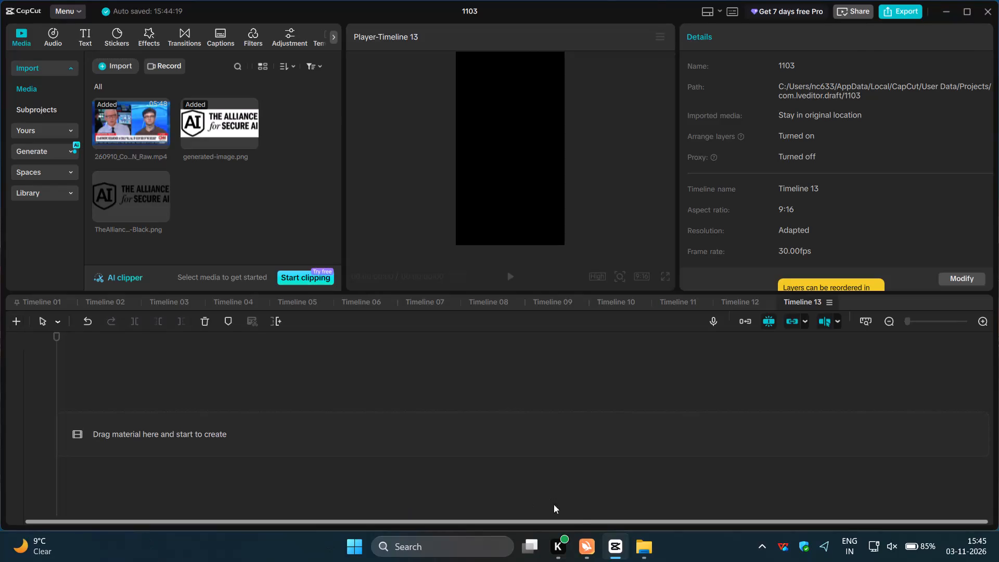
Switch to File Explorer and copy the ten exported videos, 1103 and 1103(1) through 1103(9), from the Screenshots folder in Pictures.
{"action": "left_click", "coordinate": [647, 478]}
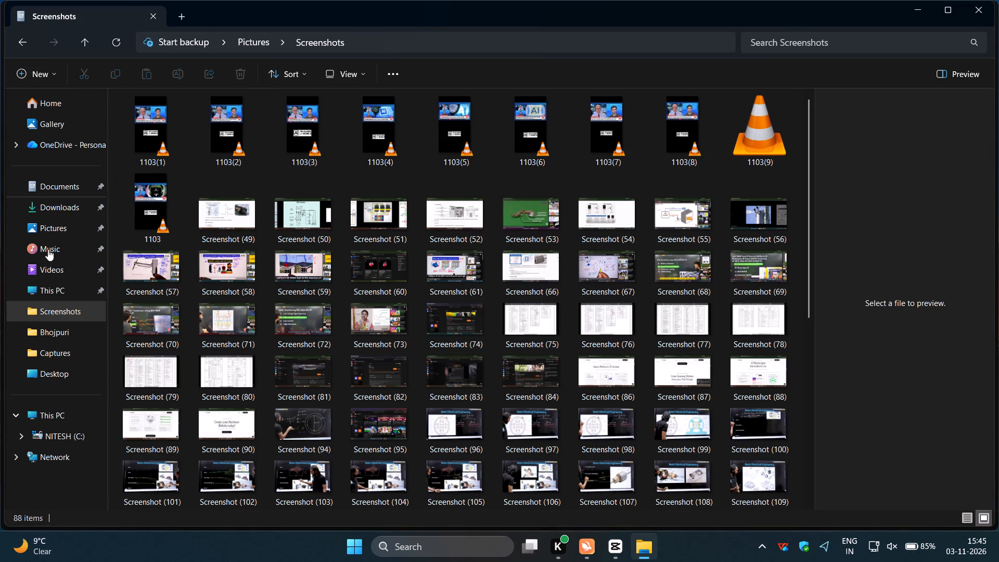
{"action": "left_click", "coordinate": [60, 292]}
{"action": "left_click", "coordinate": [57, 309]}
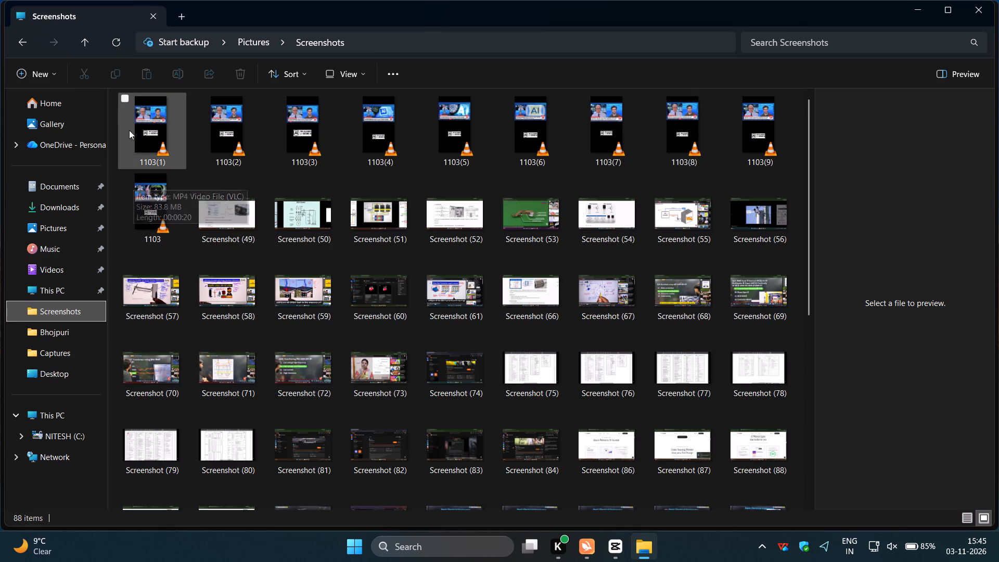
{"action": "left_click", "coordinate": [122, 96]}
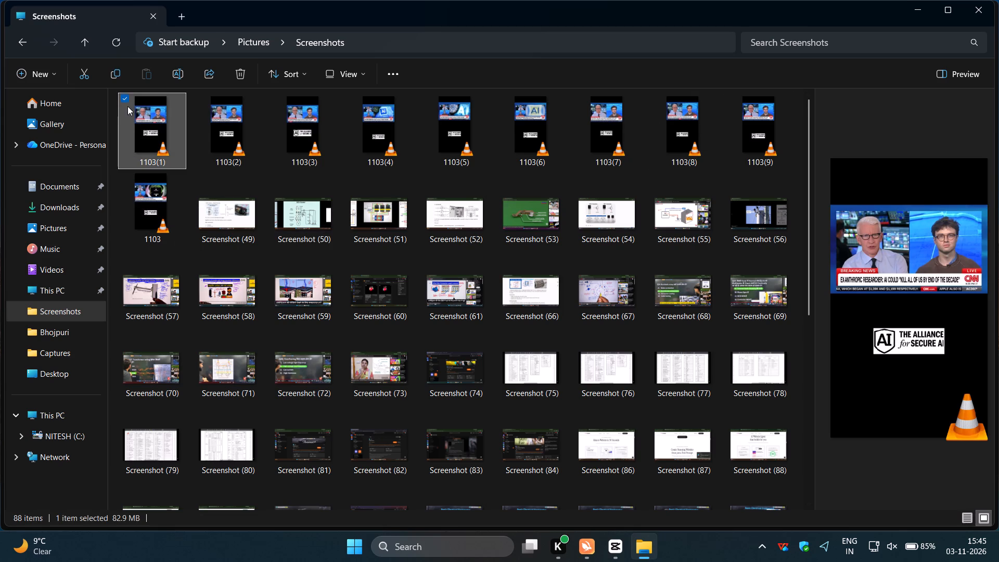
{"action": "left_click", "coordinate": [201, 93]}
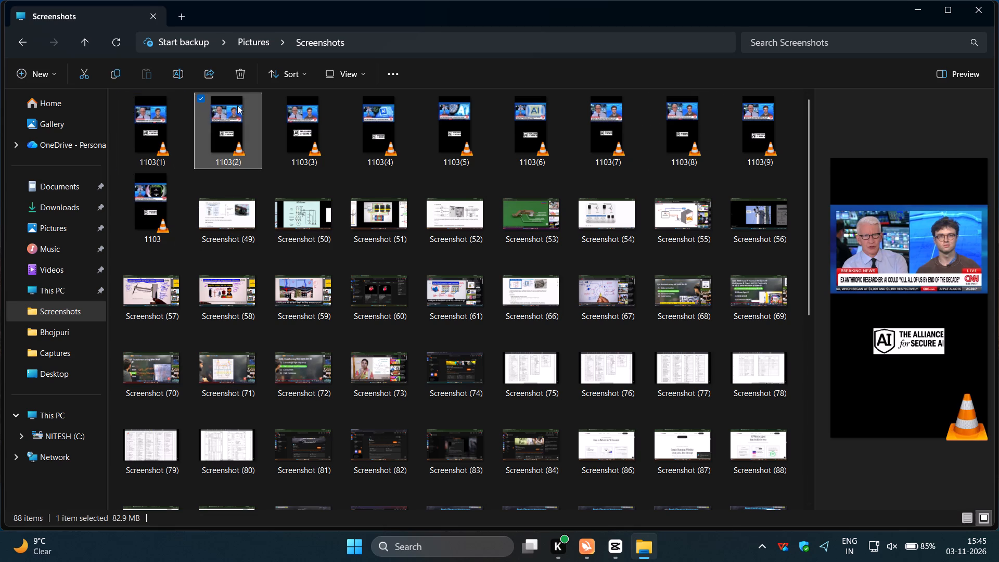
{"action": "left_click", "coordinate": [126, 96]}
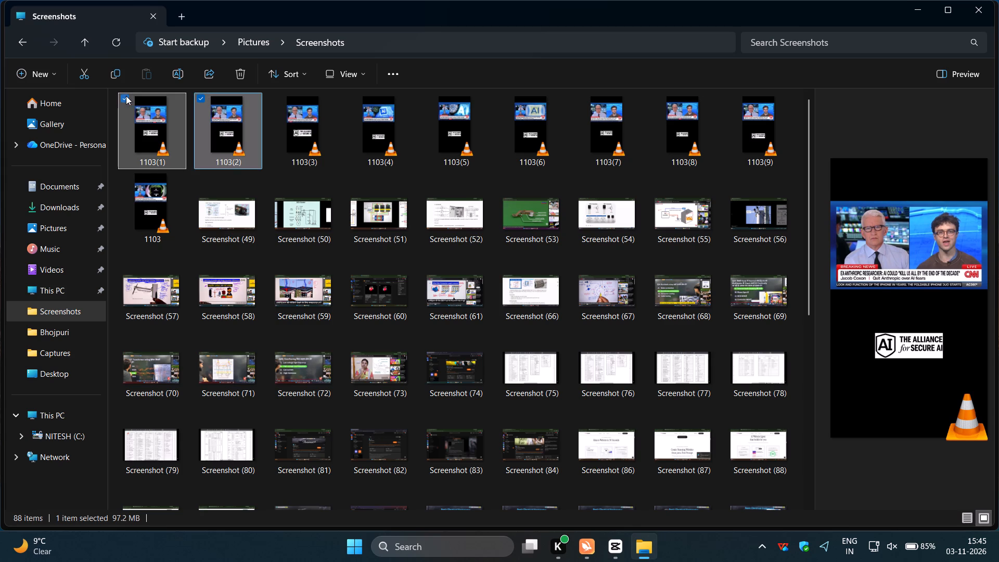
{"action": "left_click", "coordinate": [276, 100]}
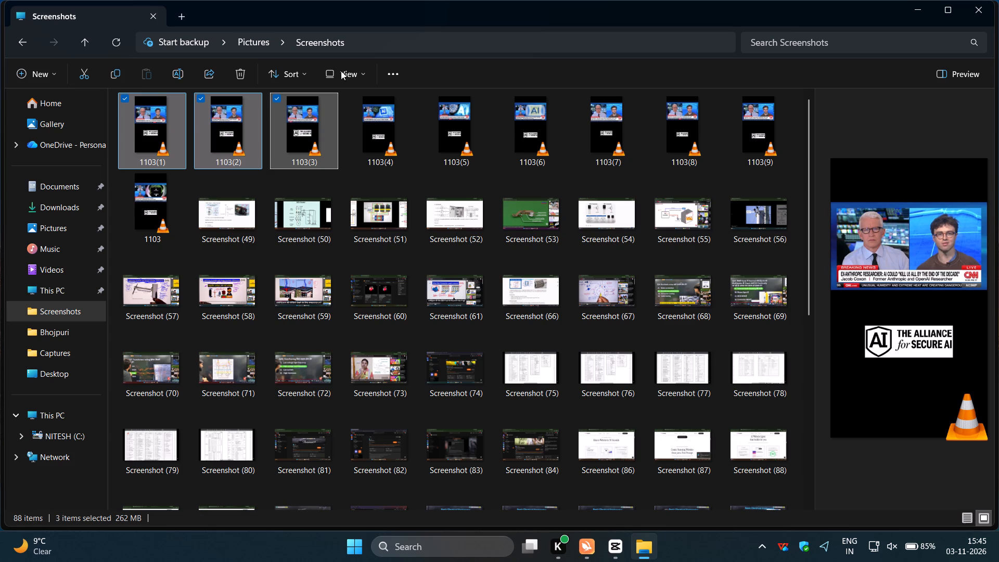
{"action": "left_click", "coordinate": [352, 100]}
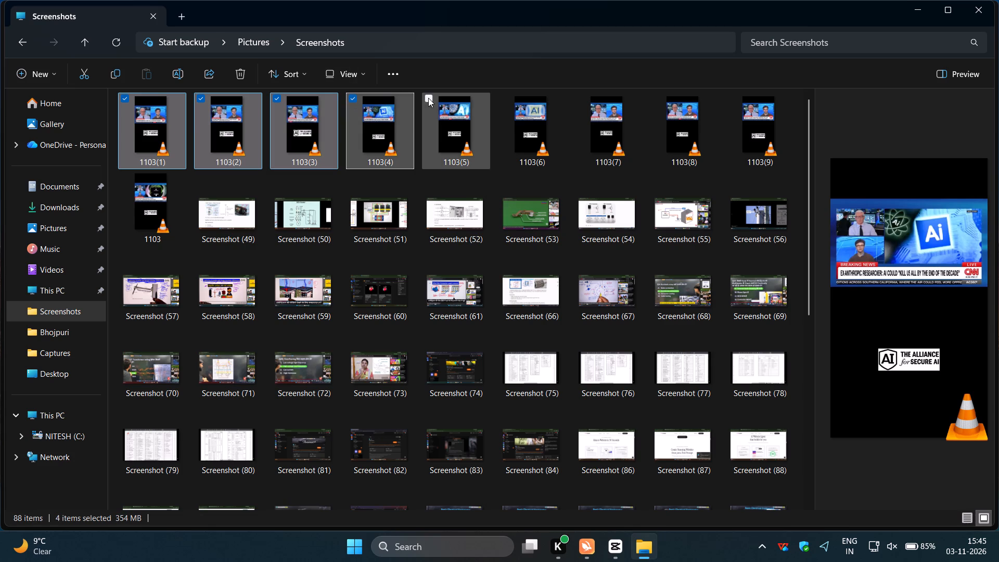
{"action": "left_click", "coordinate": [428, 99]}
{"action": "left_click", "coordinate": [502, 97]}
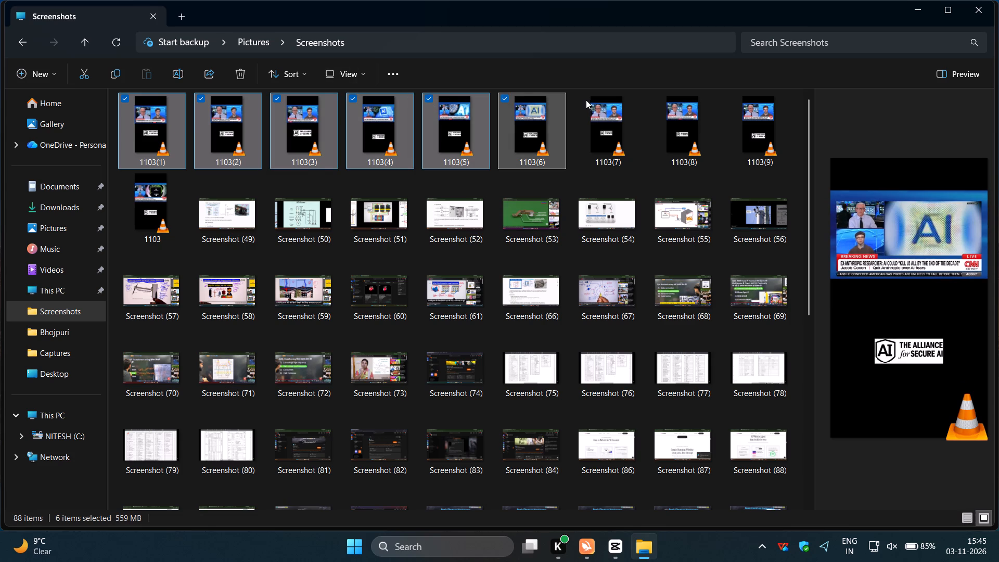
{"action": "left_click", "coordinate": [582, 98]}
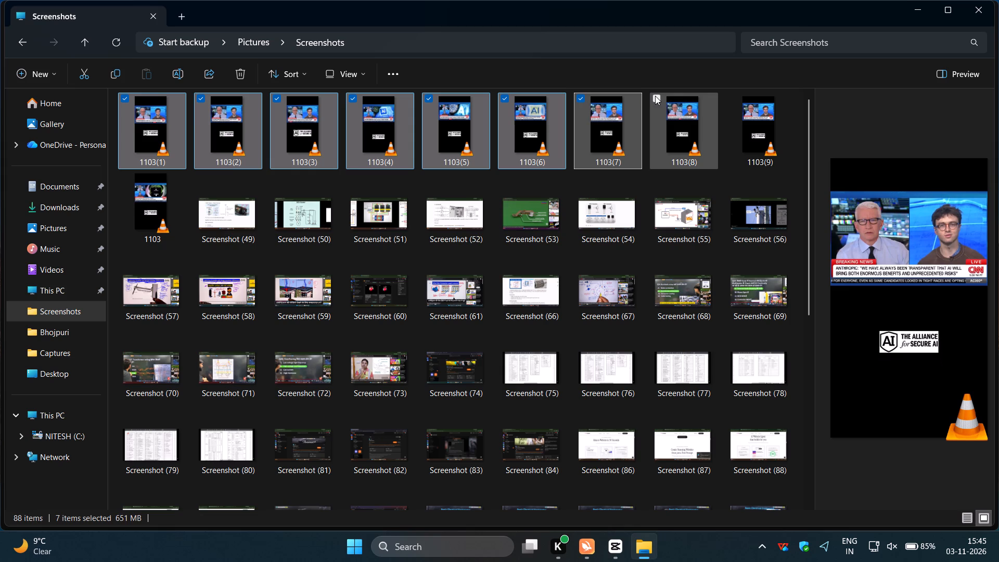
{"action": "left_click", "coordinate": [657, 96]}
{"action": "left_click", "coordinate": [732, 97]}
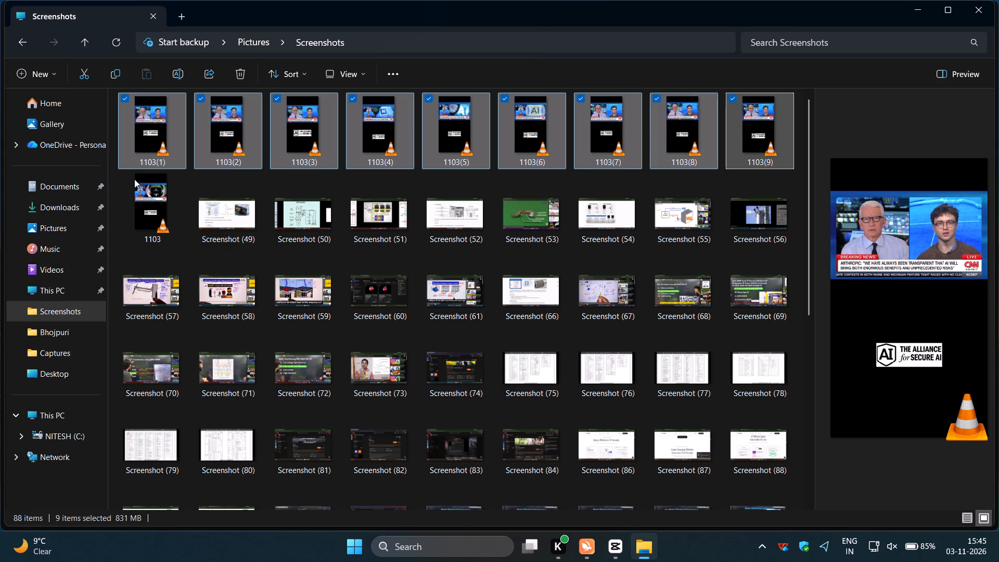
{"action": "left_click", "coordinate": [125, 175]}
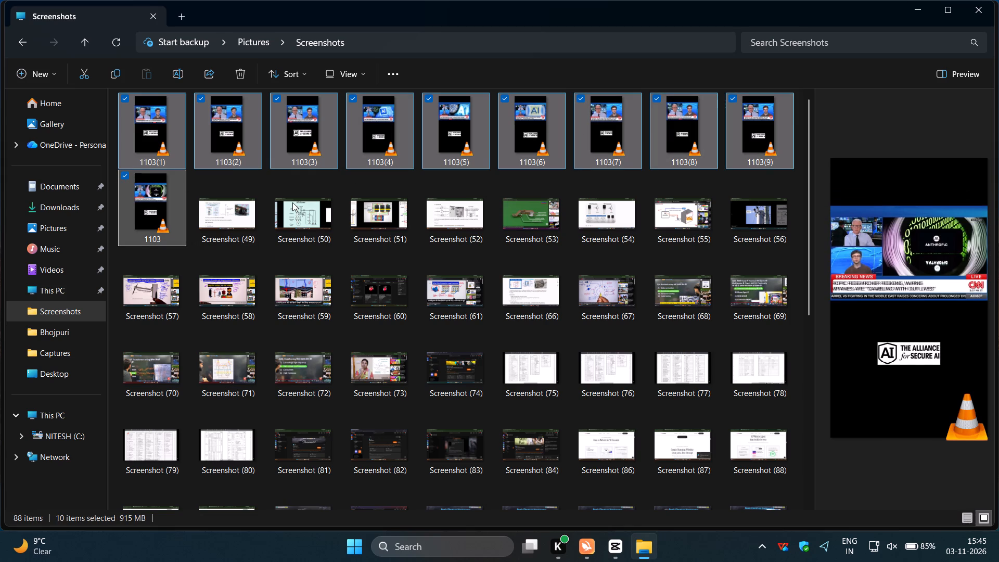
{"action": "double_click", "coordinate": [117, 72]}
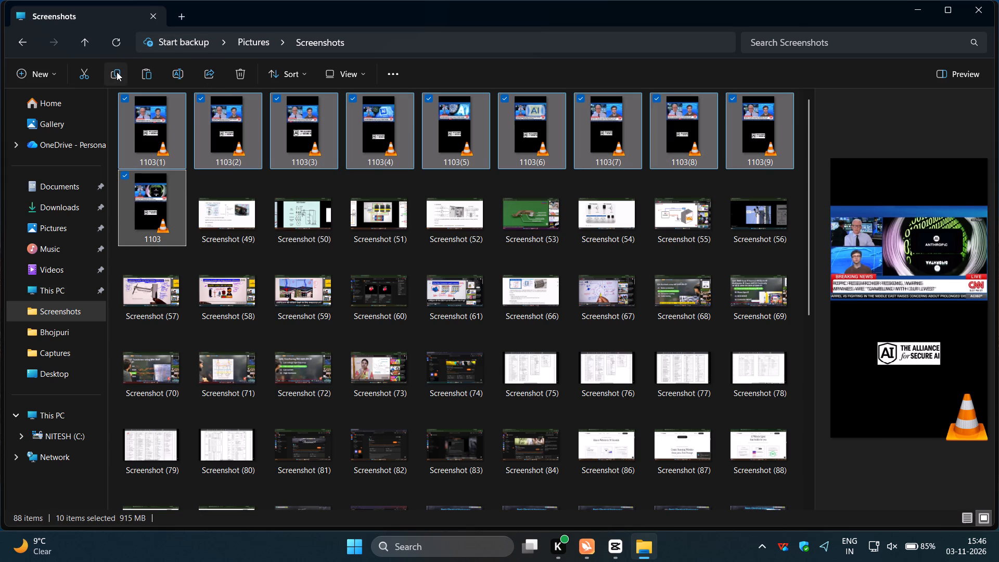
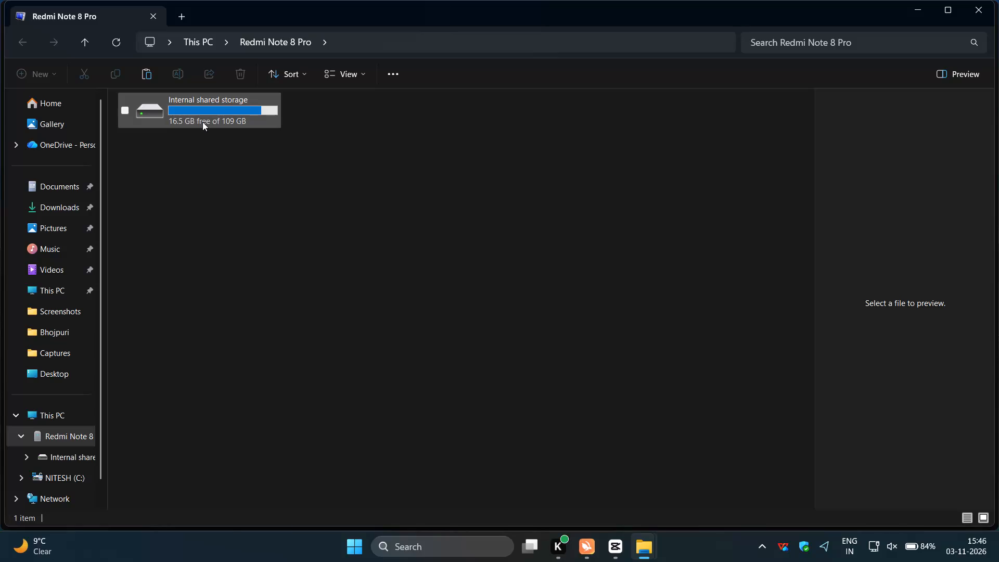
Paste the copied videos into the Internal shared storage of the Redmi Note 8 Pro.
{"action": "right_click", "coordinate": [202, 122]}
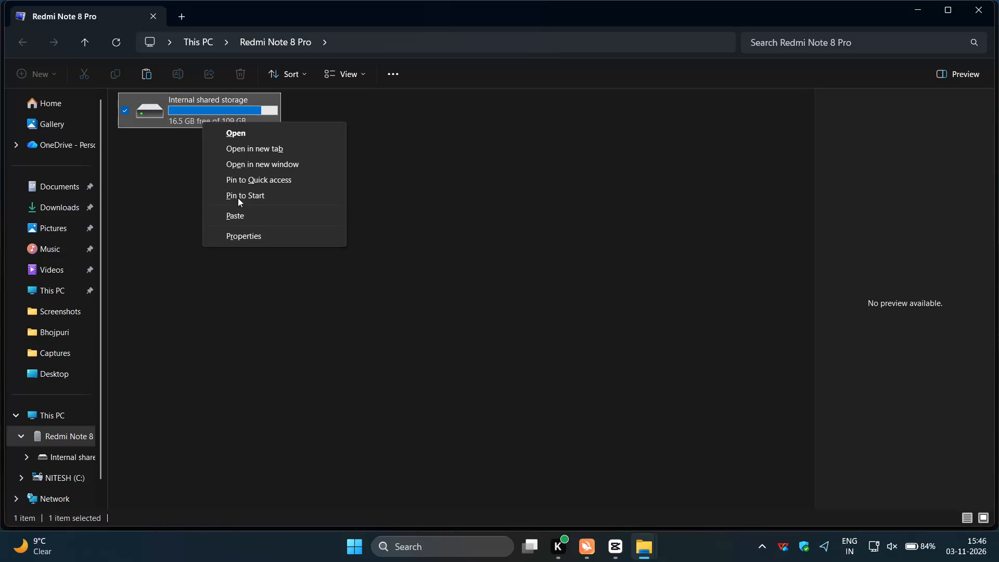
{"action": "left_click", "coordinate": [250, 213]}
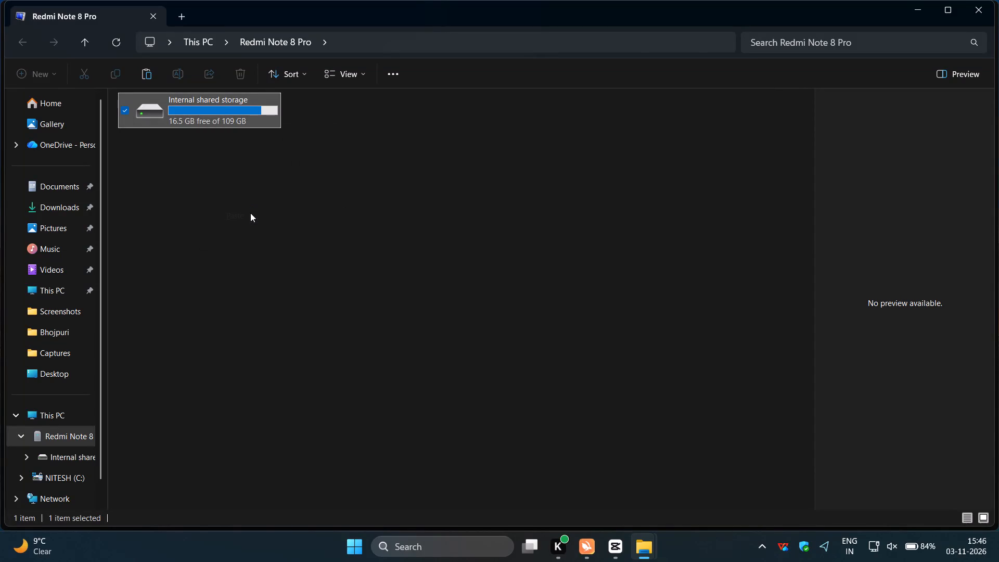
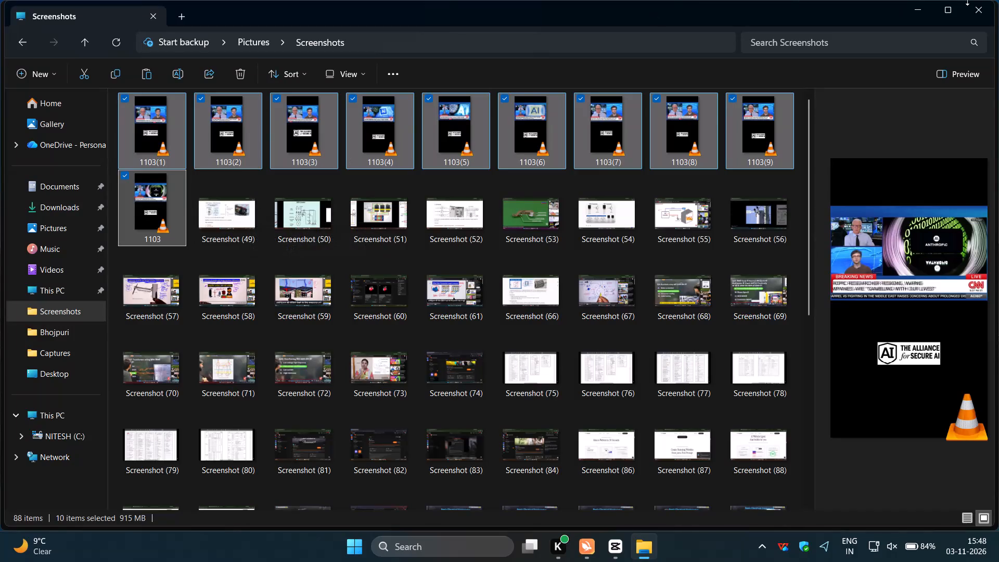
Close the Screenshots folder window and the CapCut project 1103.
{"action": "left_click", "coordinate": [984, 15]}
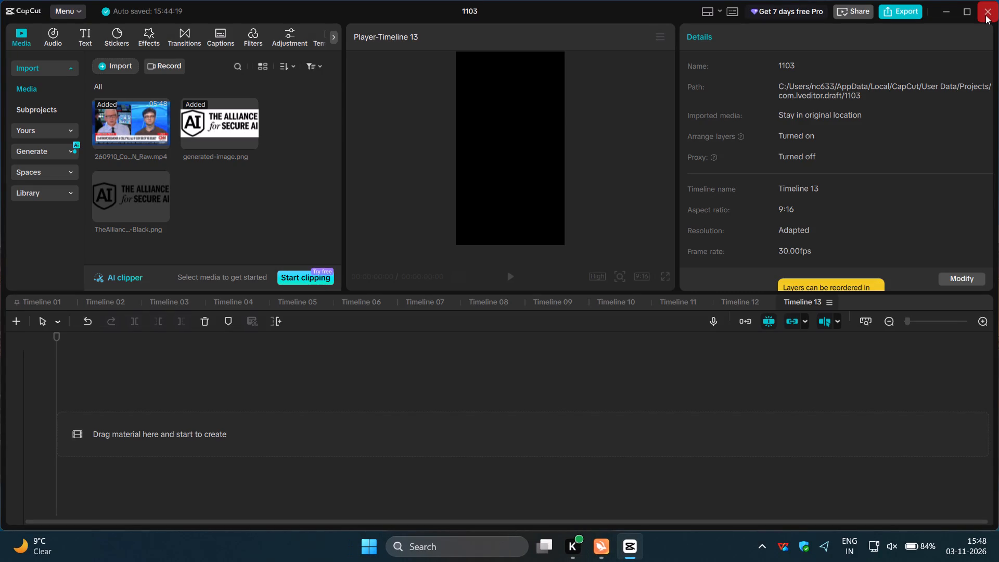
{"action": "left_click", "coordinate": [985, 12]}
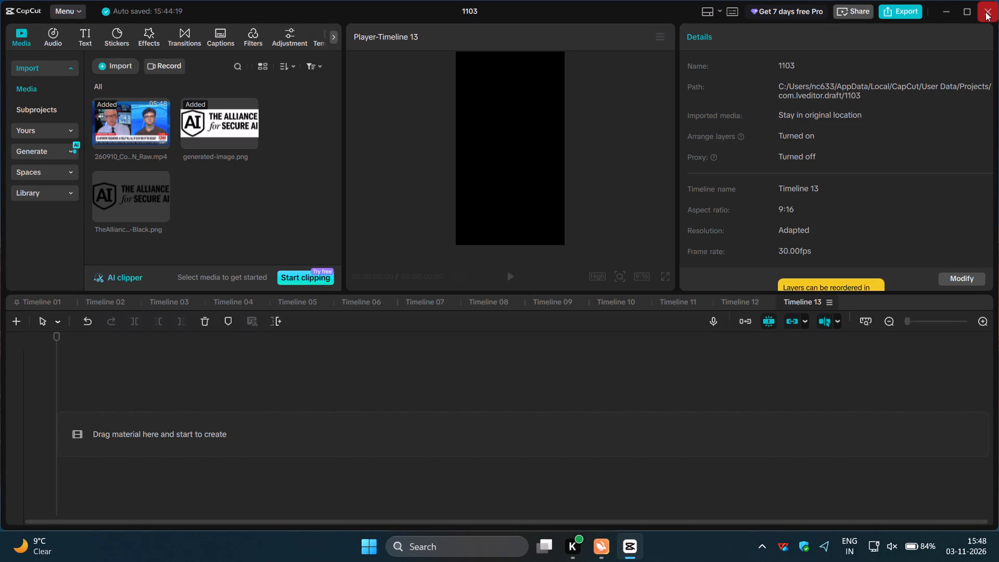
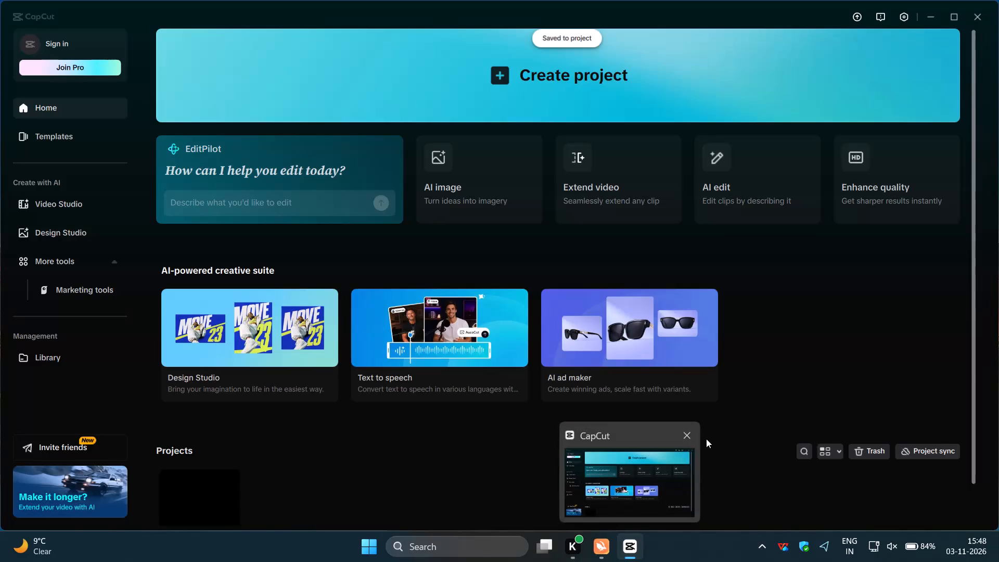
Close the CapCut home window.
{"action": "left_click", "coordinate": [687, 439]}
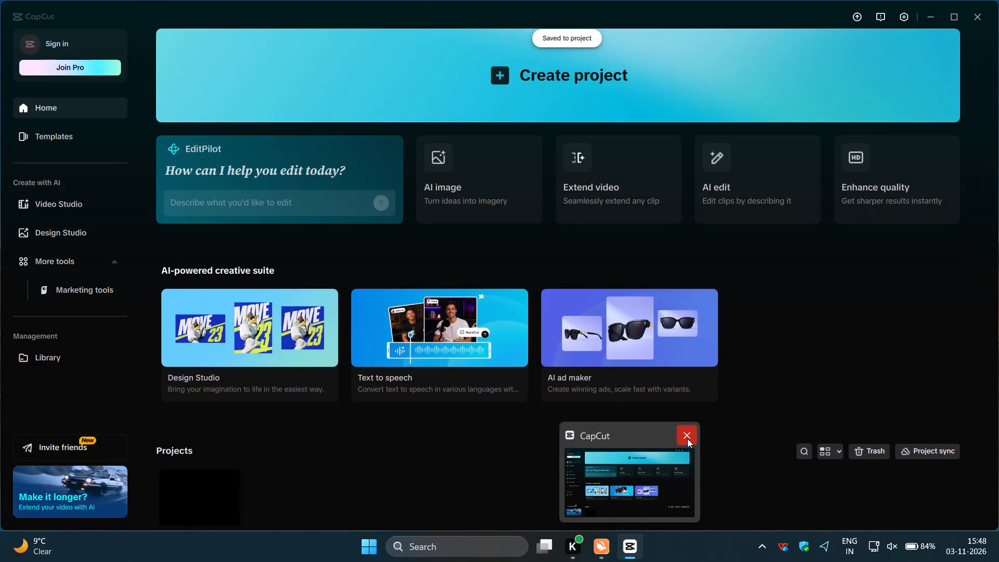
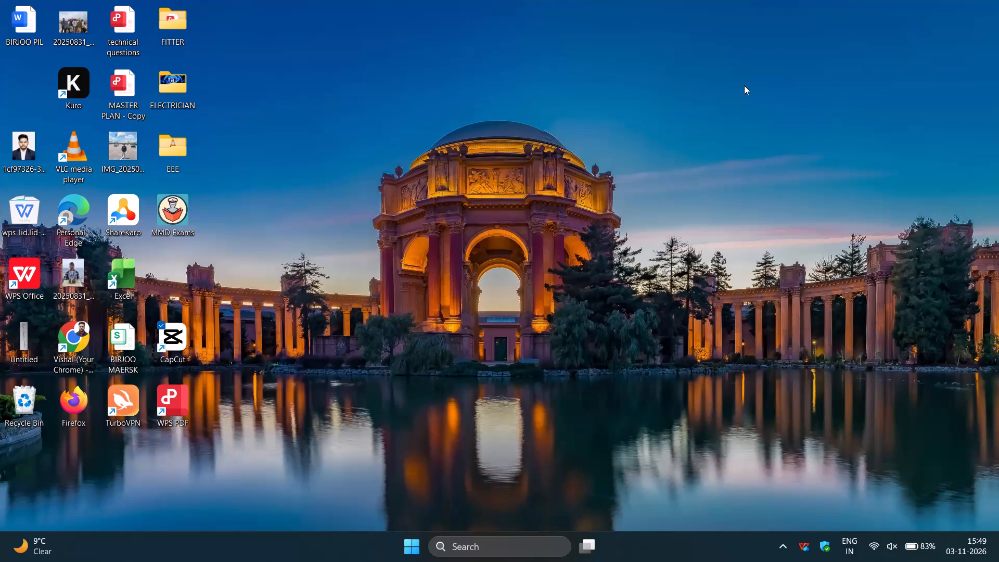
Put the computer to sleep.
{"action": "left_click", "coordinate": [402, 547]}
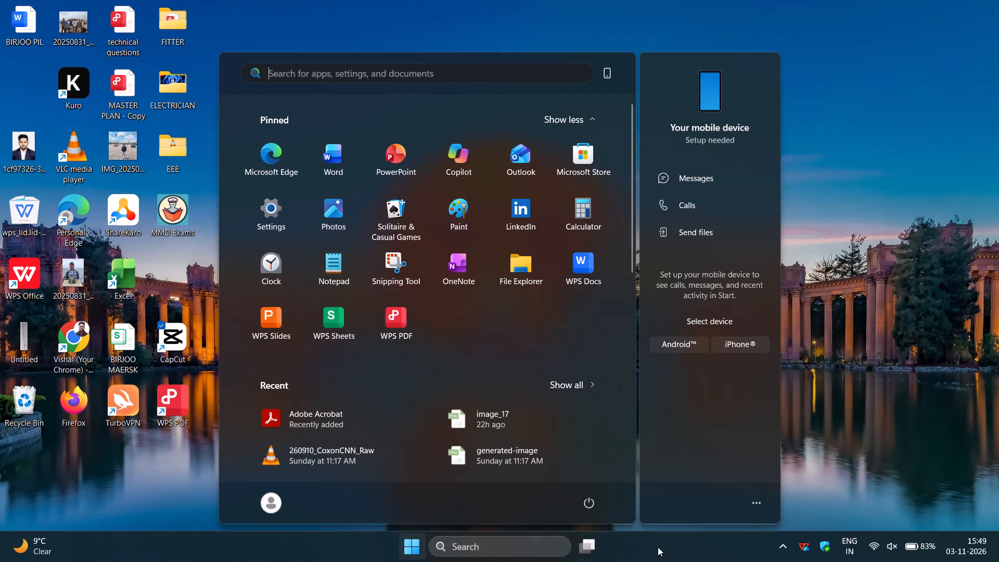
{"action": "left_click", "coordinate": [578, 500]}
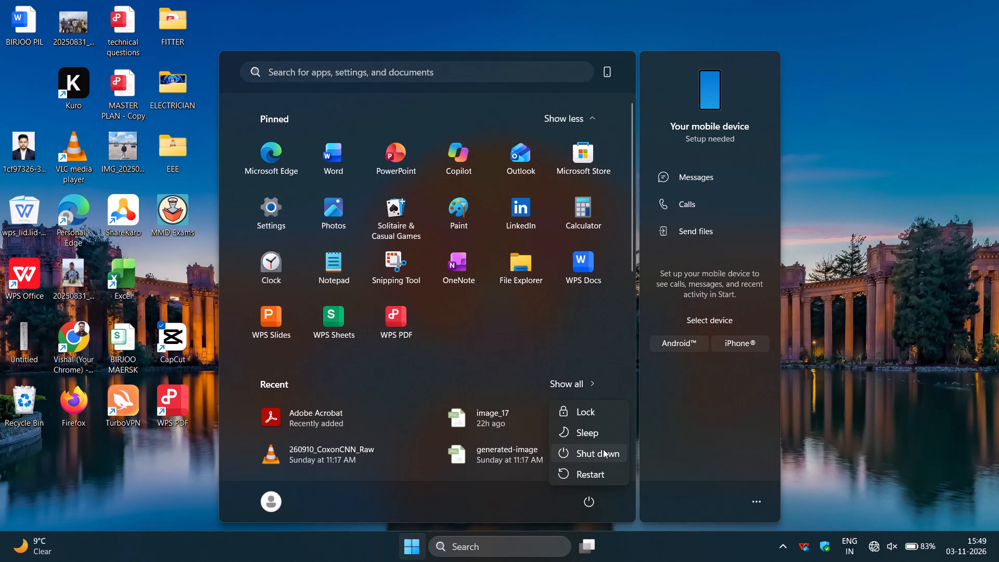
{"action": "left_click", "coordinate": [603, 431]}
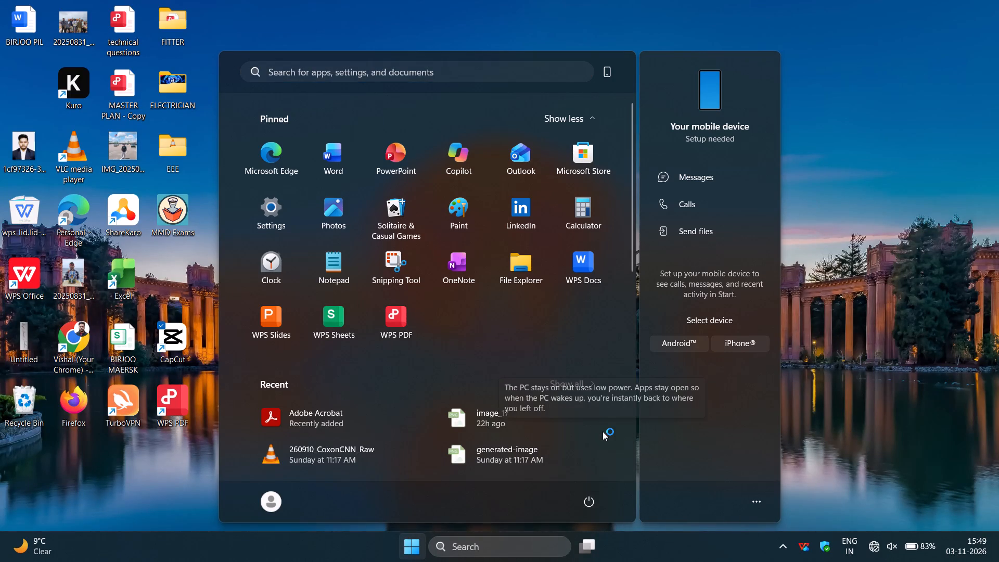